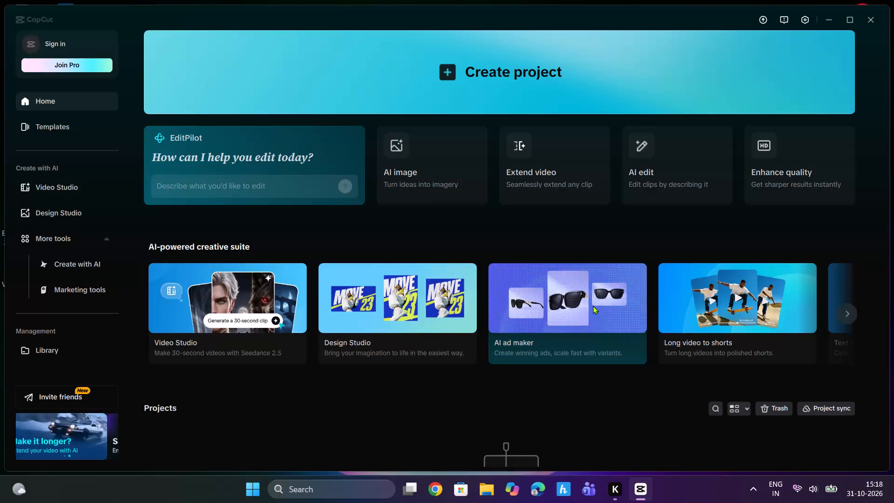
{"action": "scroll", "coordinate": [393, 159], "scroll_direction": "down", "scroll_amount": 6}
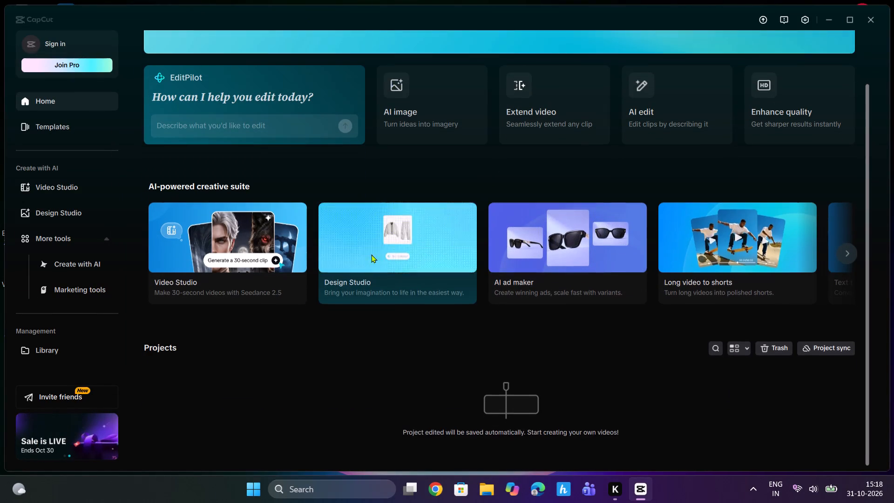
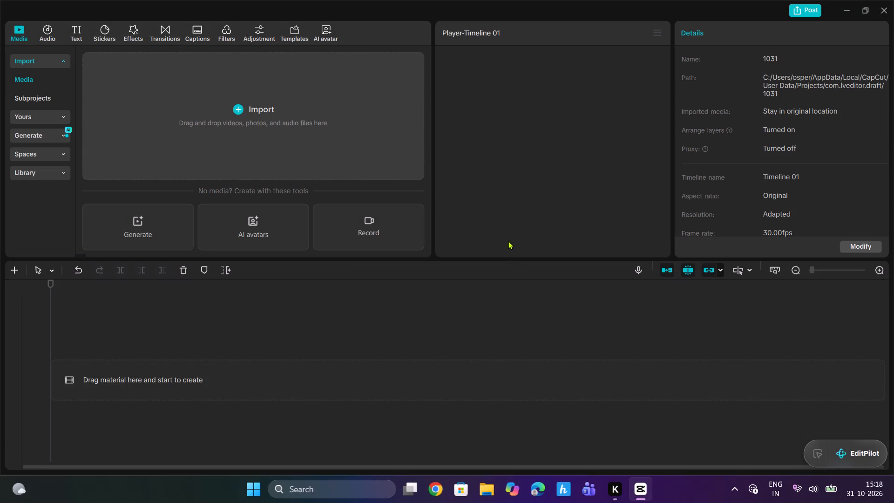
{"action": "left_click", "coordinate": [281, 122]}
{"action": "left_click", "coordinate": [268, 126]}
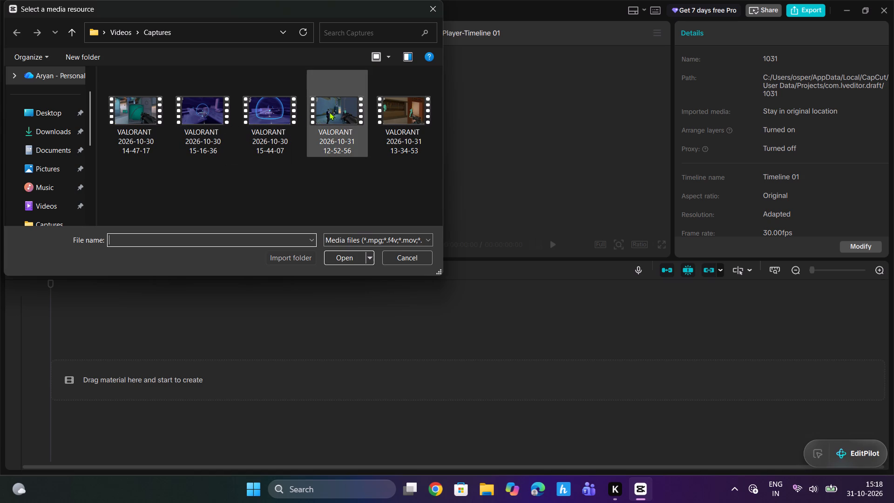
{"action": "double_click", "coordinate": [344, 112]}
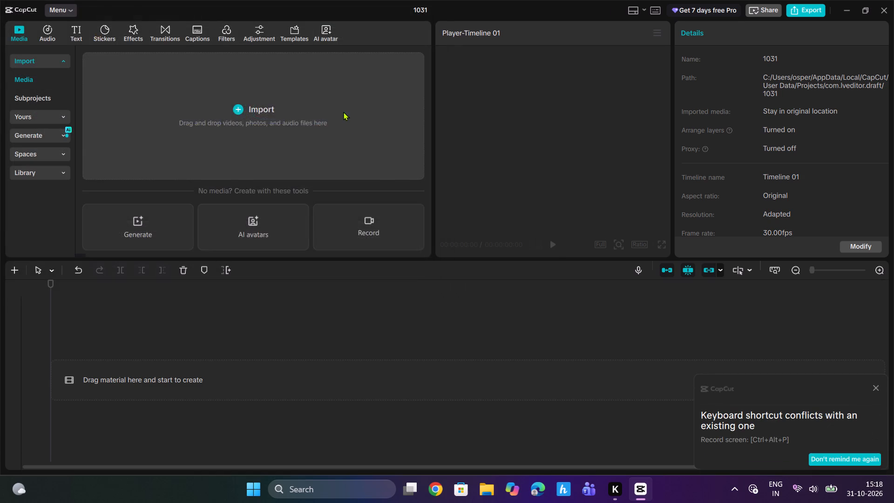
{"action": "left_click", "coordinate": [146, 125]}
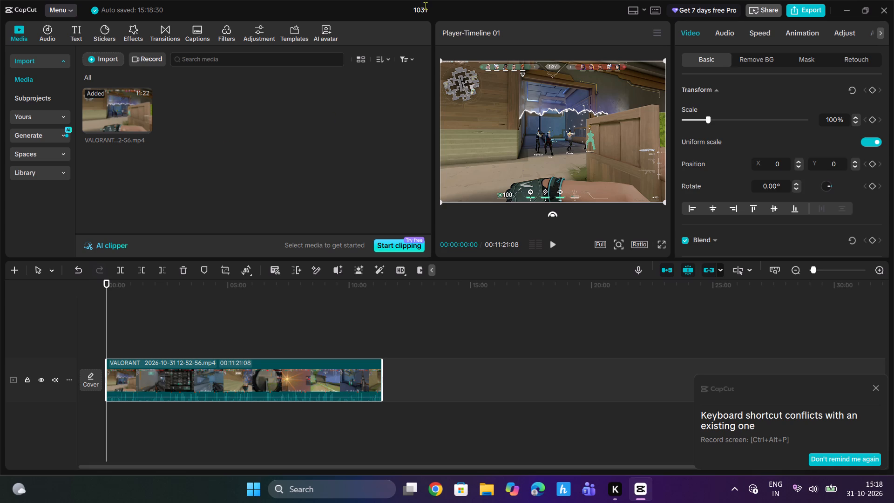
Scrub through the first round of the gameplay recording, up to about 00:01:13, to look for usable action.
{"action": "left_click", "coordinate": [818, 271]}
{"action": "left_click_drag", "start_coordinate": [824, 270], "coordinate": [831, 270]}
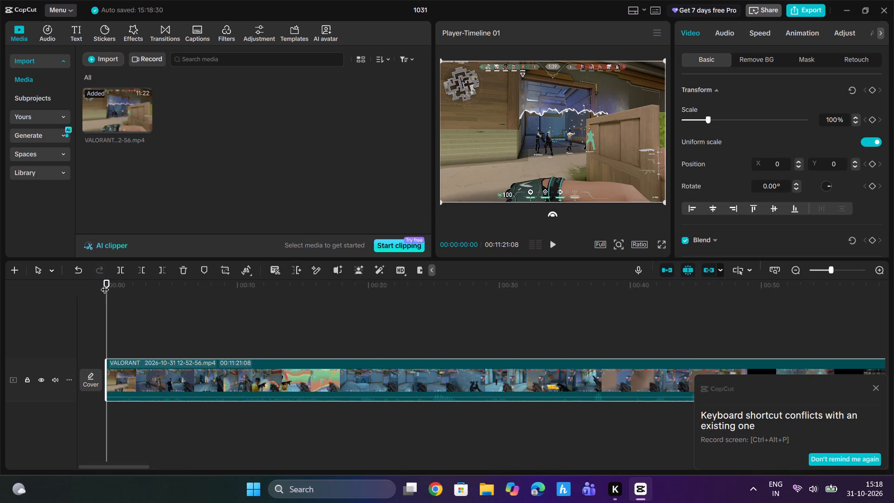
{"action": "left_click_drag", "start_coordinate": [107, 283], "coordinate": [219, 289]}
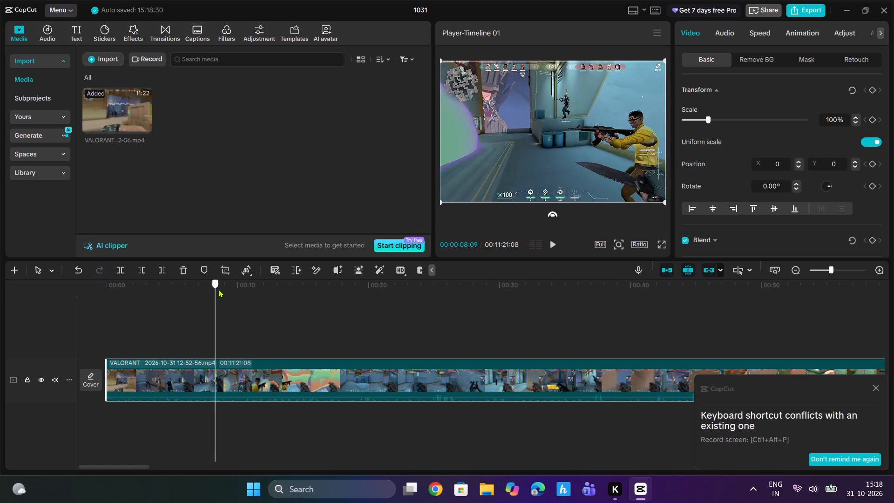
{"action": "left_click_drag", "start_coordinate": [219, 289], "coordinate": [320, 293]}
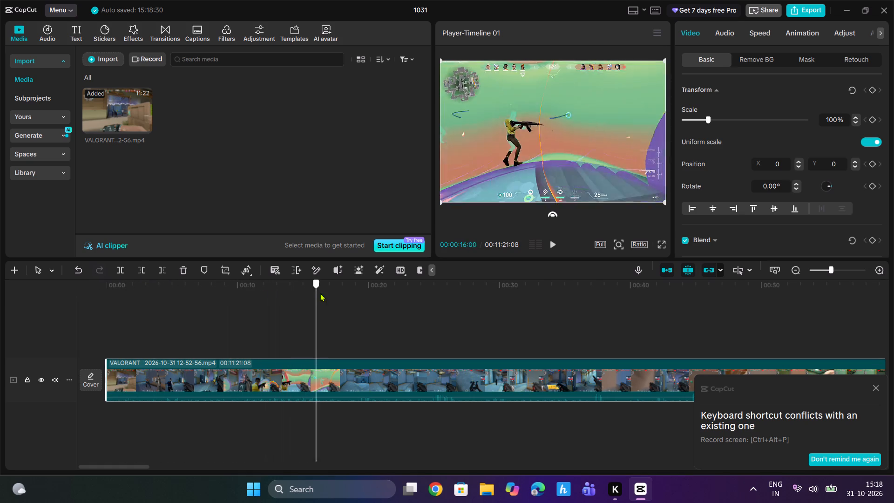
{"action": "left_click_drag", "start_coordinate": [320, 293], "coordinate": [445, 292]}
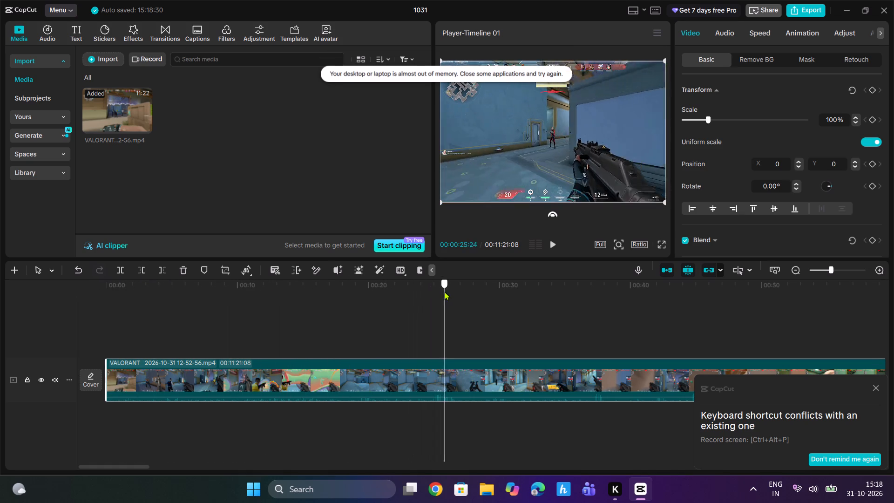
{"action": "left_click_drag", "start_coordinate": [445, 292], "coordinate": [519, 291]}
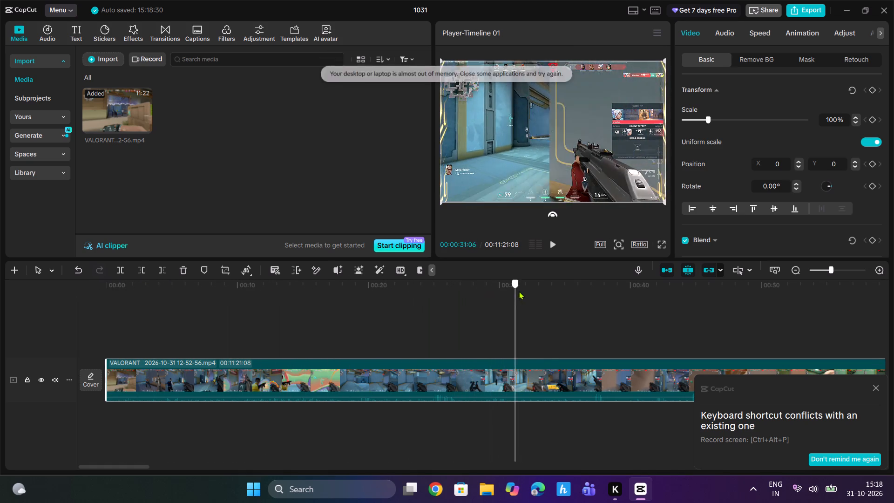
{"action": "left_click_drag", "start_coordinate": [519, 291], "coordinate": [616, 289]}
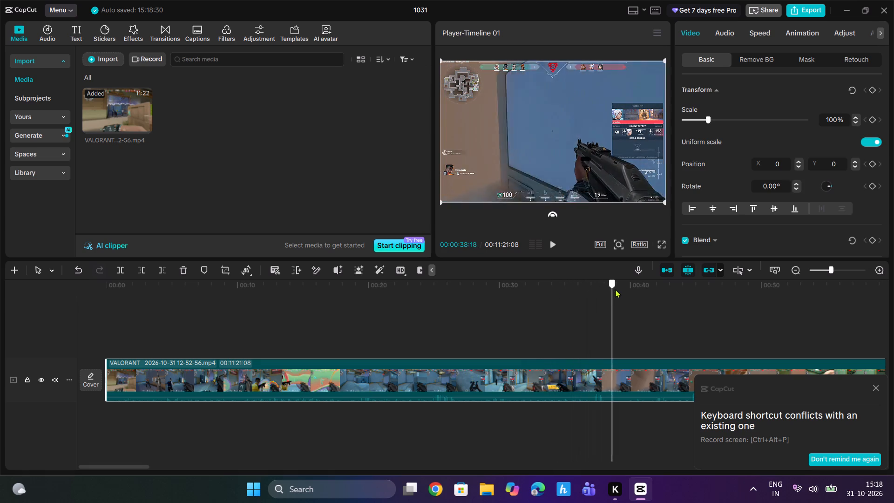
{"action": "left_click_drag", "start_coordinate": [616, 289], "coordinate": [771, 288]}
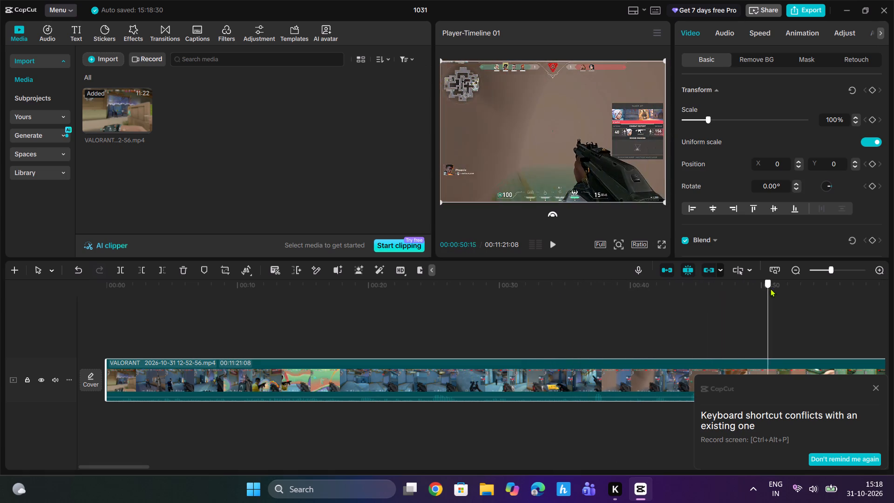
{"action": "left_click_drag", "start_coordinate": [771, 288], "coordinate": [889, 291]}
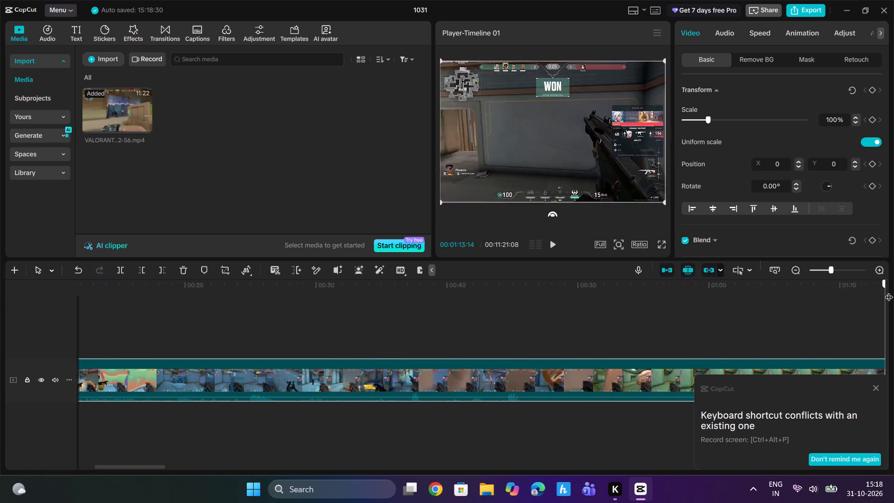
Find the start of the second round's fight and remove all footage before 00:01:59:18.
{"action": "left_click_drag", "start_coordinate": [820, 269], "coordinate": [812, 274]}
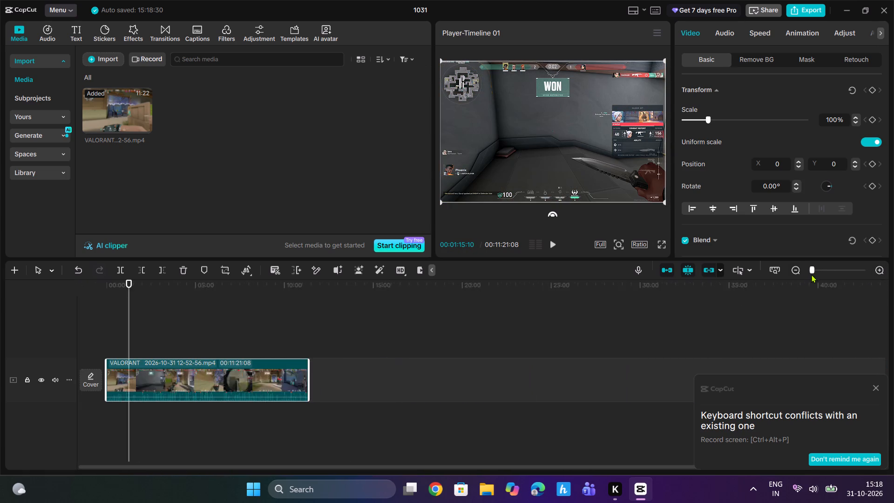
{"action": "left_click_drag", "start_coordinate": [812, 274], "coordinate": [826, 272]}
{"action": "left_click_drag", "start_coordinate": [168, 282], "coordinate": [202, 281]}
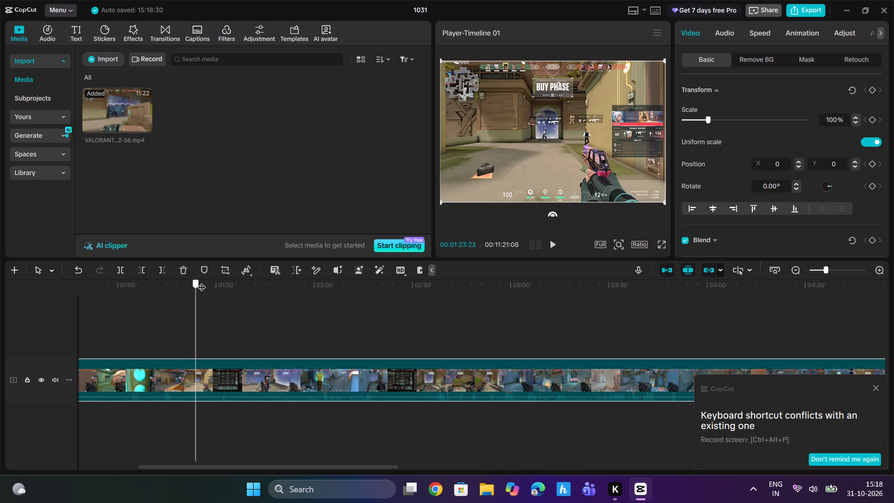
{"action": "left_click_drag", "start_coordinate": [202, 281], "coordinate": [279, 279]}
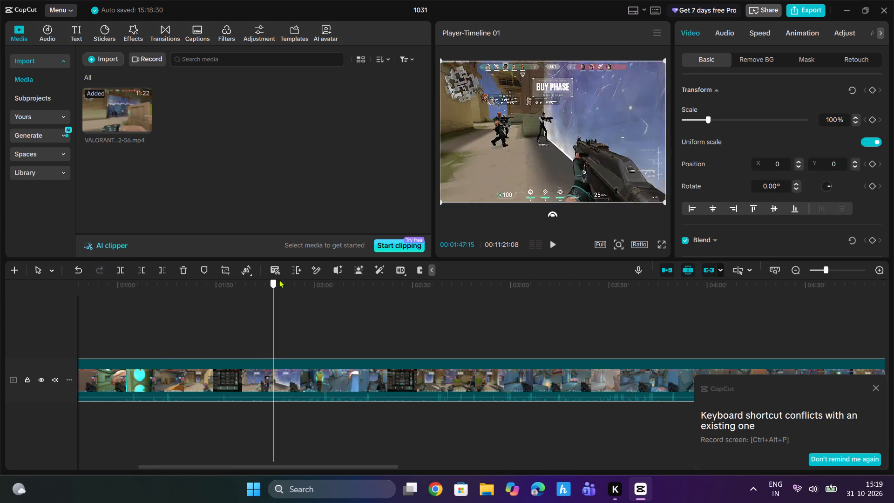
{"action": "left_click_drag", "start_coordinate": [279, 279], "coordinate": [338, 281]}
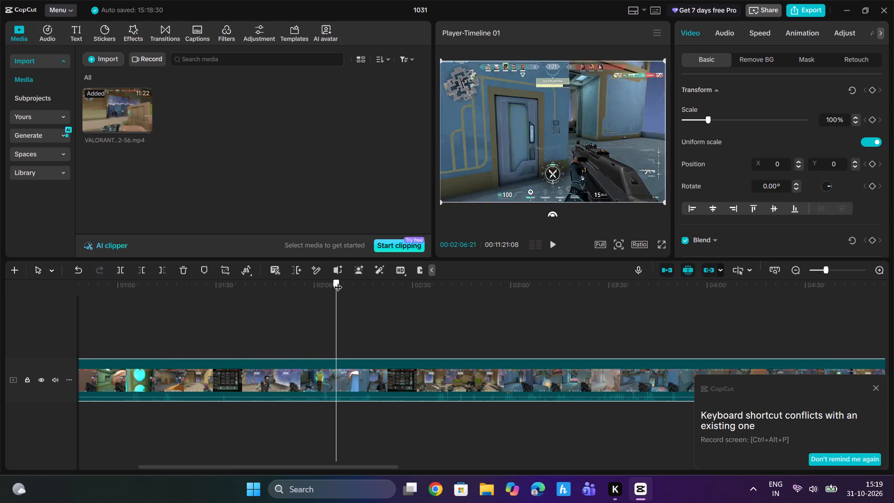
{"action": "left_click_drag", "start_coordinate": [338, 281], "coordinate": [365, 282]}
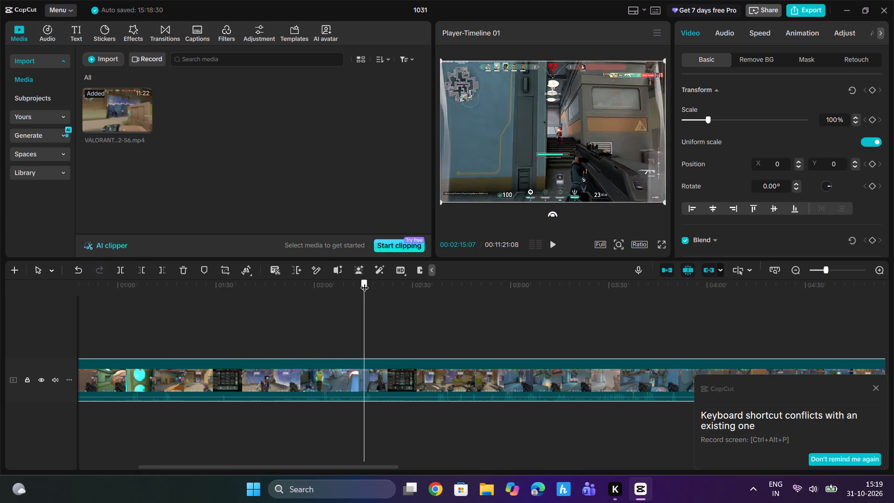
{"action": "left_click_drag", "start_coordinate": [365, 282], "coordinate": [348, 289]}
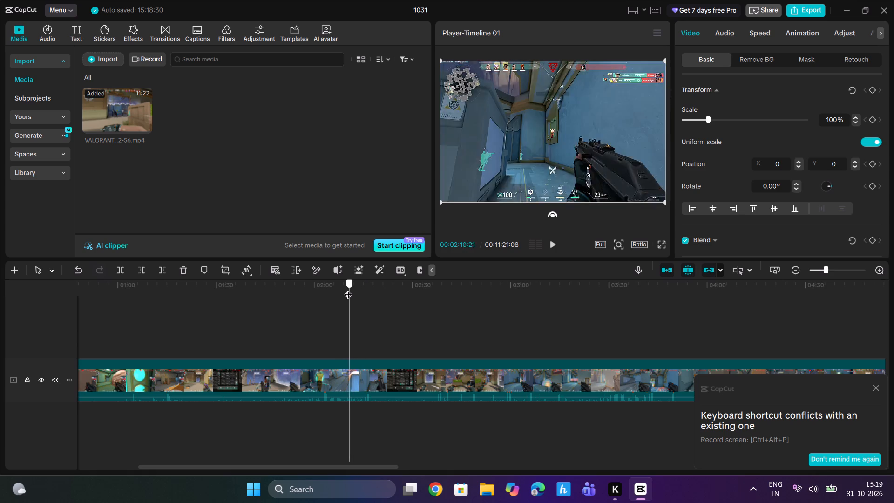
{"action": "left_click_drag", "start_coordinate": [348, 289], "coordinate": [330, 293]}
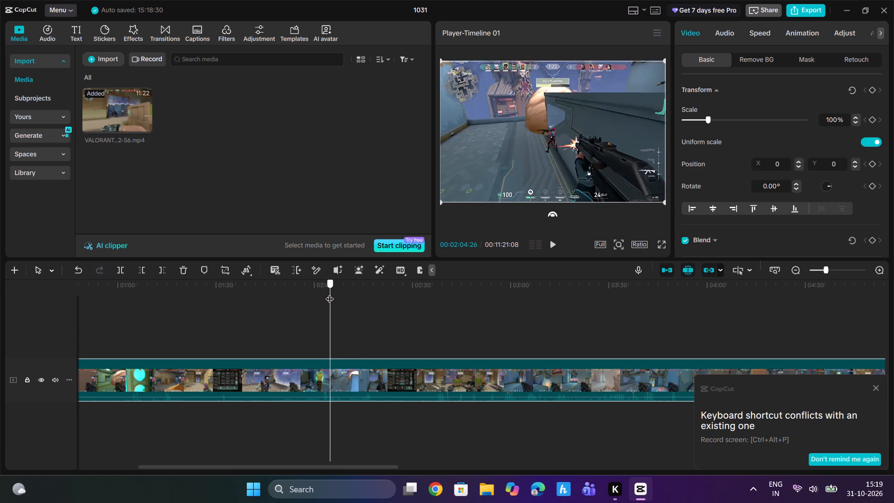
{"action": "left_click_drag", "start_coordinate": [330, 293], "coordinate": [317, 295]}
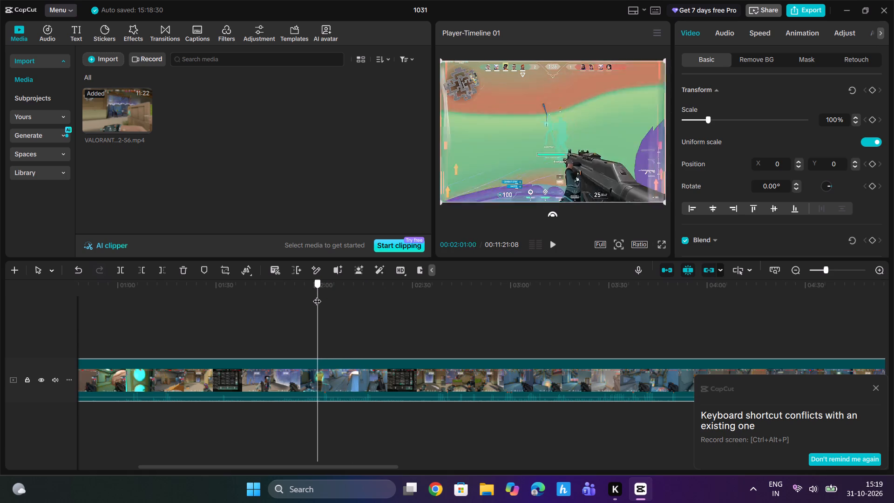
{"action": "left_click_drag", "start_coordinate": [317, 295], "coordinate": [313, 298]}
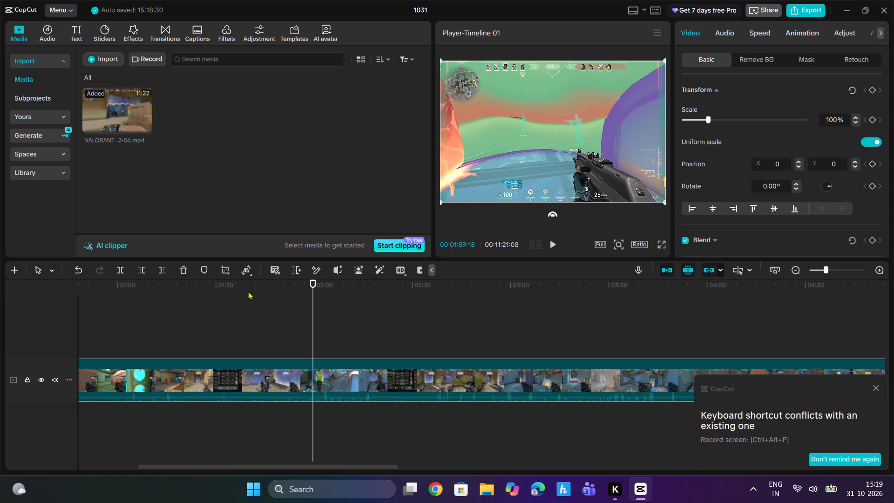
{"action": "left_click", "coordinate": [135, 269]}
Play the trimmed recording from the very beginning of the timeline.
{"action": "left_click", "coordinate": [123, 320]}
{"action": "left_click_drag", "start_coordinate": [123, 319], "coordinate": [119, 319]}
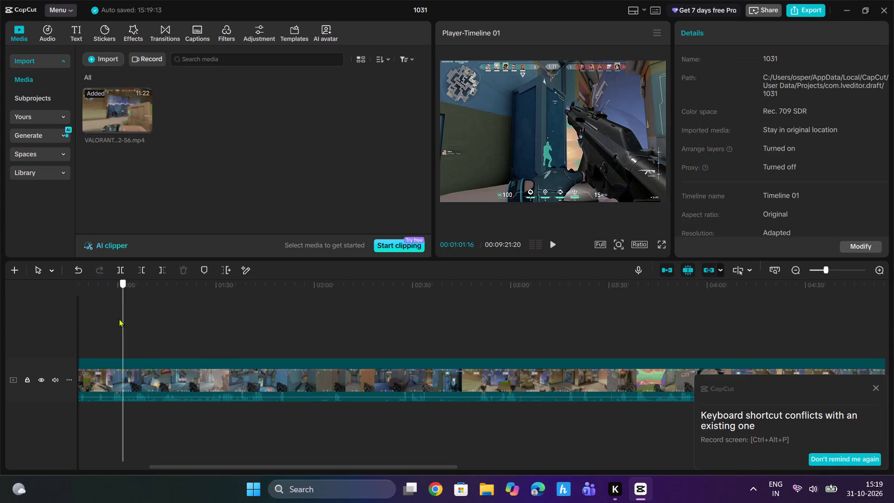
{"action": "left_click_drag", "start_coordinate": [119, 319], "coordinate": [0, 319]}
{"action": "left_click", "coordinate": [552, 245]}
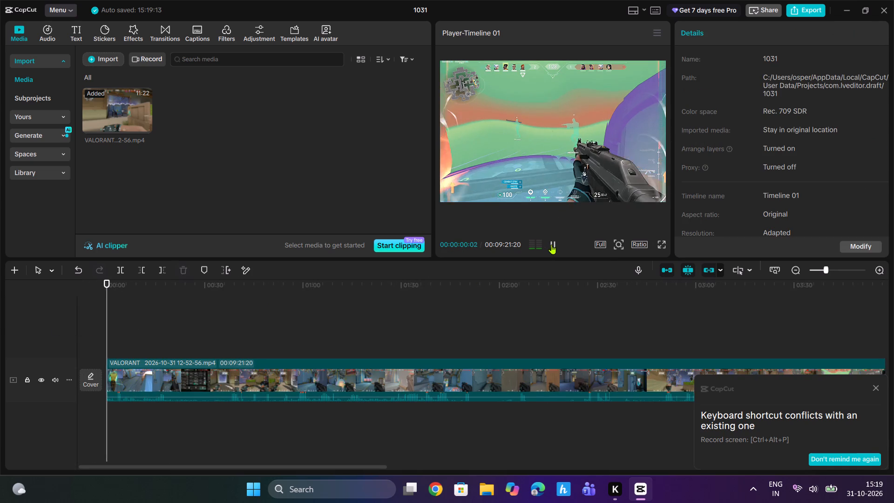
Lower the computer's system volume while the footage plays.
{"action": "left_click", "coordinate": [812, 487]}
{"action": "left_click_drag", "start_coordinate": [762, 413], "coordinate": [728, 419]}
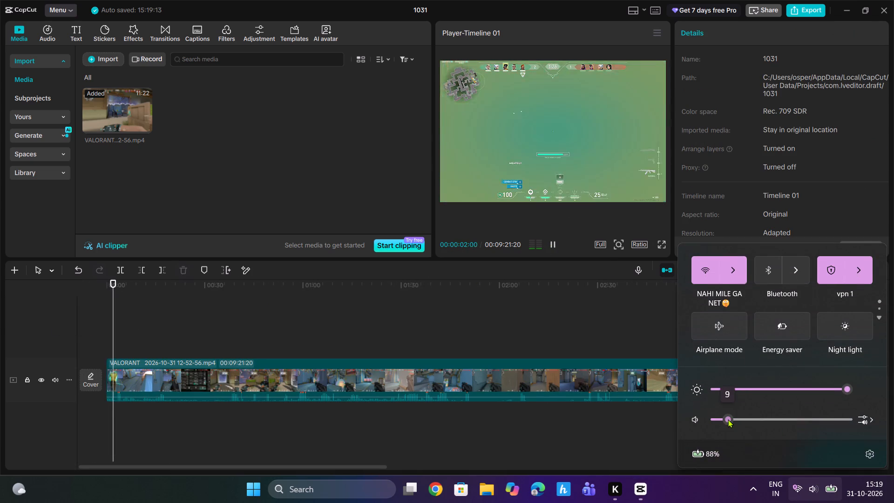
{"action": "left_click_drag", "start_coordinate": [728, 419], "coordinate": [730, 419]}
{"action": "left_click_drag", "start_coordinate": [730, 419], "coordinate": [744, 418]}
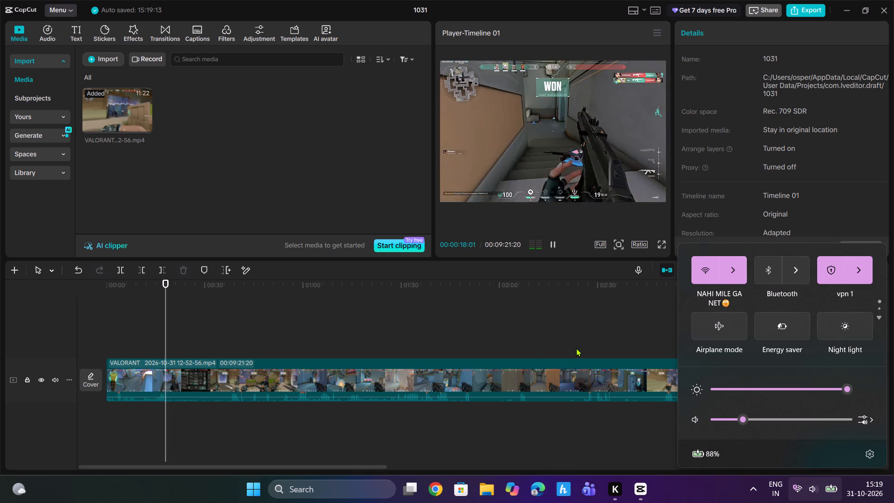
Split the playing recording at about 00:00:20, just after the round is won.
{"action": "left_click", "coordinate": [116, 270]}
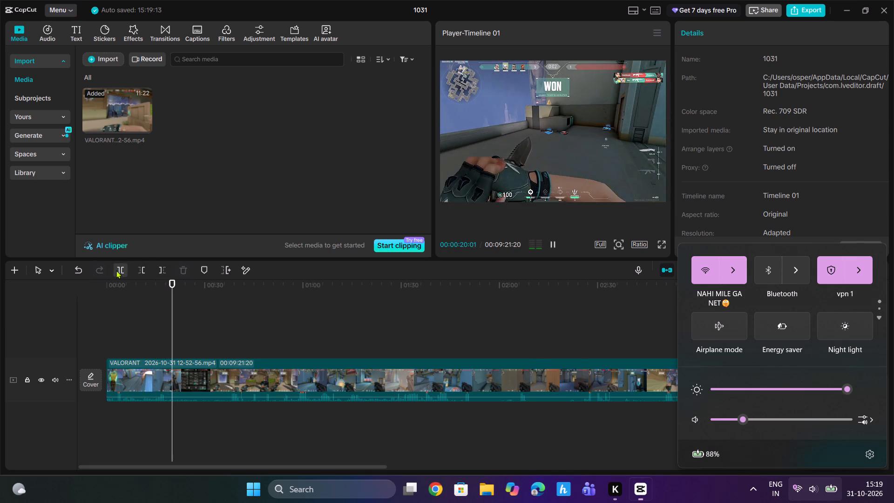
Find the start of the next round's fight and trim away the footage from the 00:00:20 split up to 00:01:26:07.
{"action": "left_click_drag", "start_coordinate": [174, 291], "coordinate": [246, 291]}
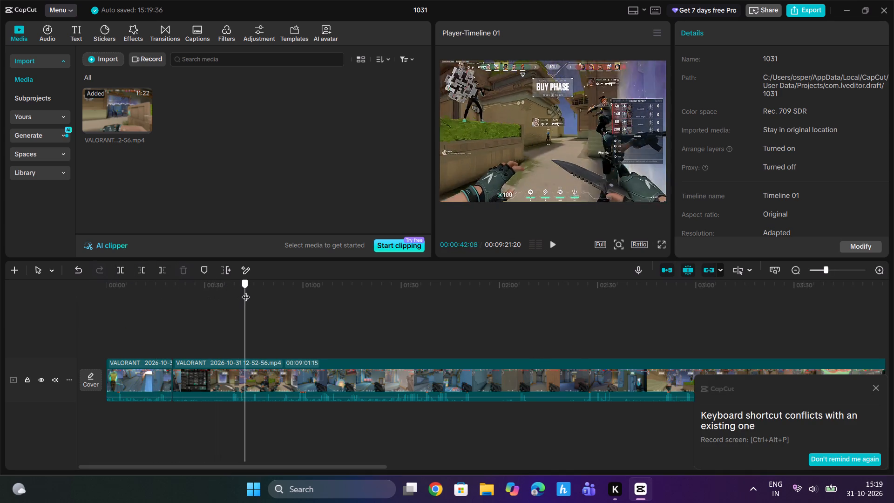
{"action": "left_click_drag", "start_coordinate": [246, 291], "coordinate": [369, 294]}
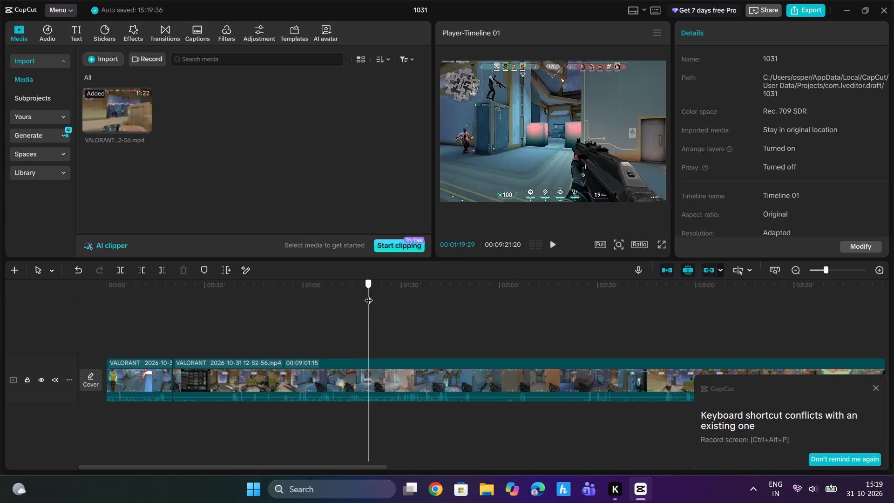
{"action": "left_click_drag", "start_coordinate": [369, 294], "coordinate": [402, 303]}
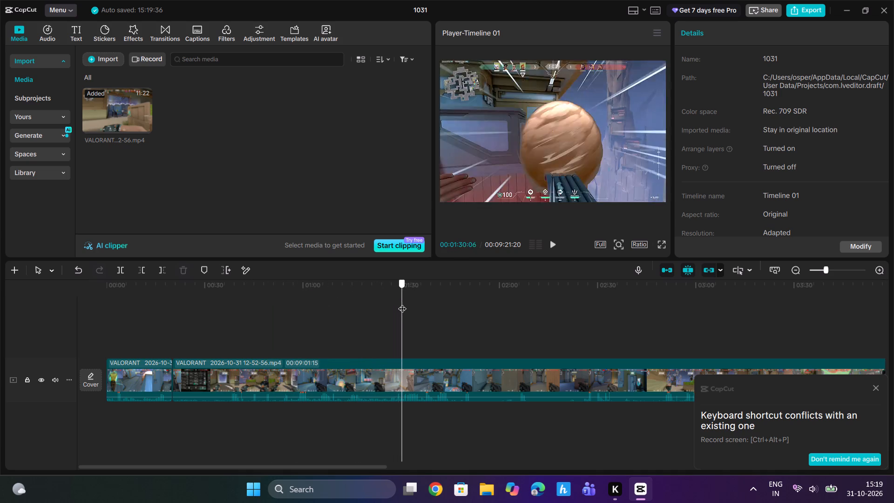
{"action": "left_click_drag", "start_coordinate": [402, 303], "coordinate": [421, 304]}
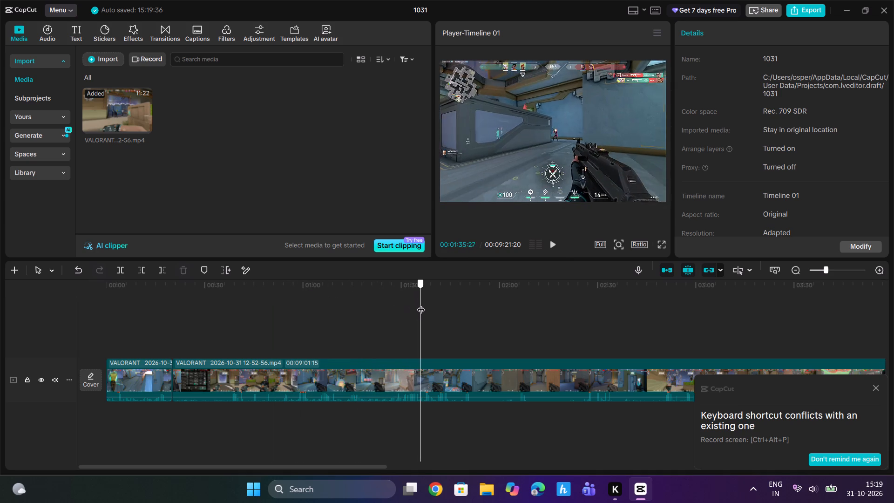
{"action": "left_click_drag", "start_coordinate": [421, 304], "coordinate": [443, 304]}
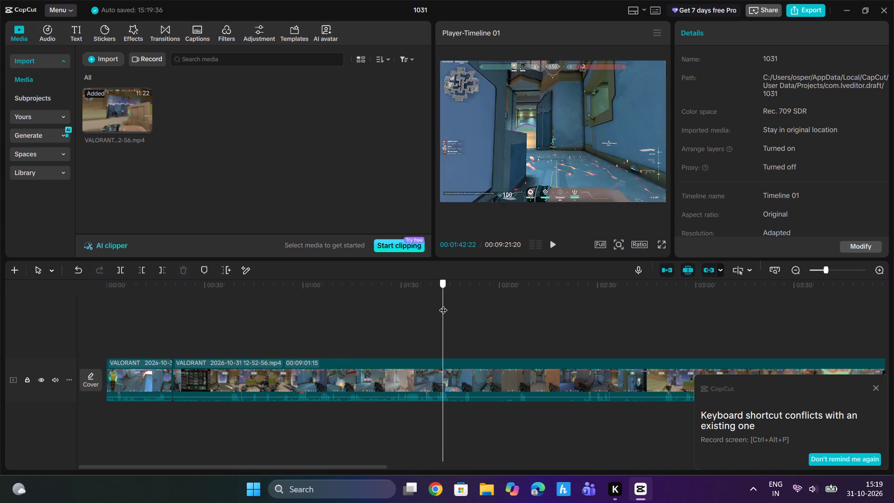
{"action": "left_click_drag", "start_coordinate": [443, 304], "coordinate": [413, 306]}
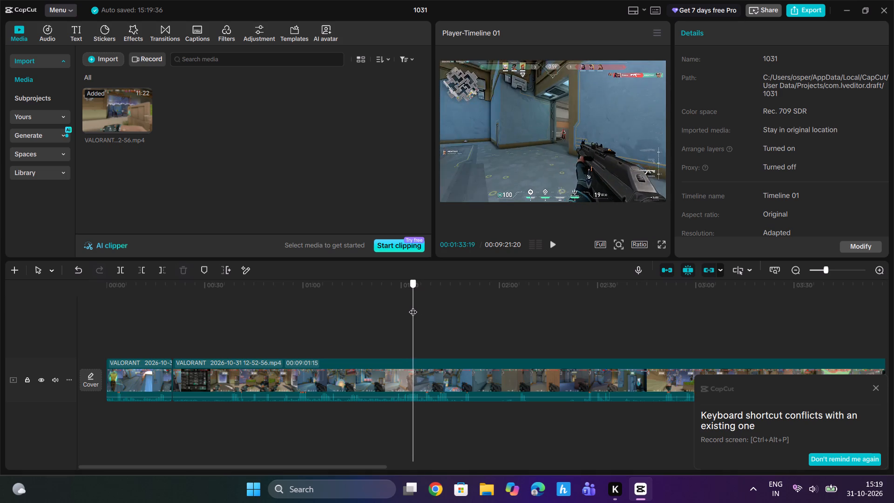
{"action": "left_click_drag", "start_coordinate": [413, 306], "coordinate": [387, 312]}
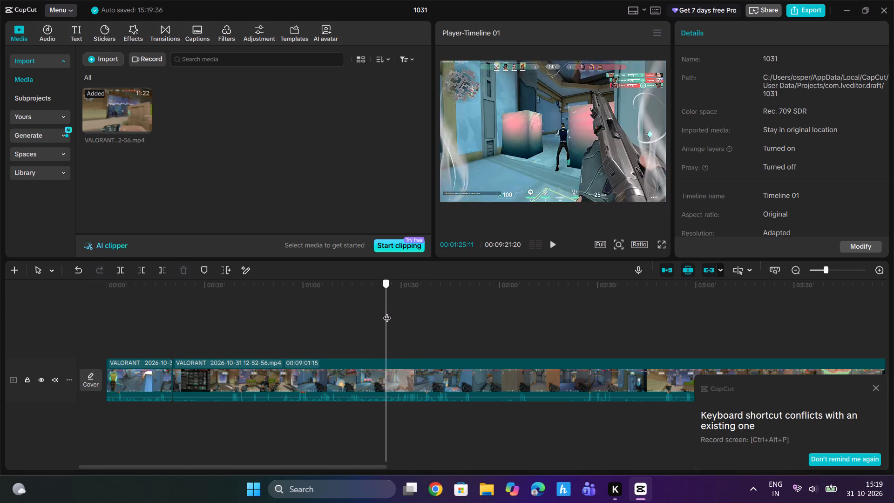
{"action": "left_click_drag", "start_coordinate": [387, 312], "coordinate": [389, 312]}
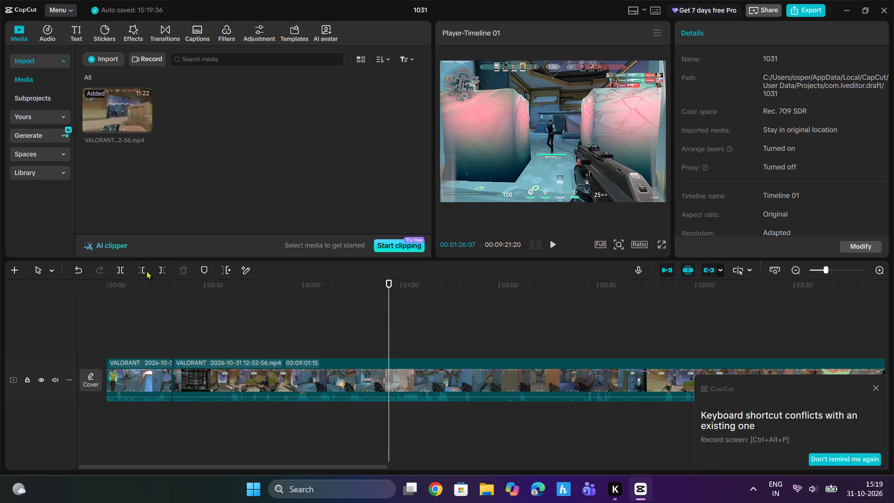
{"action": "left_click", "coordinate": [141, 268]}
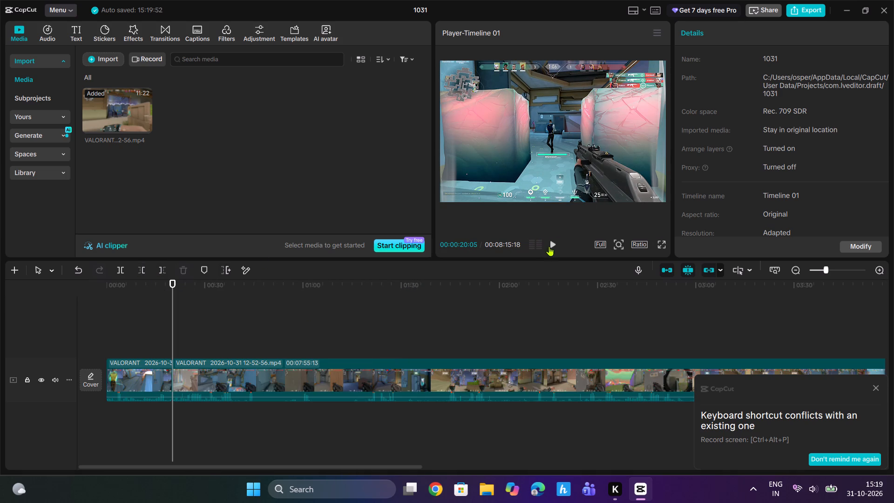
Review the second highlight and the footage following it, and split the recording at 00:00:32:27, just after the spike carrier is killed.
{"action": "left_click", "coordinate": [552, 246]}
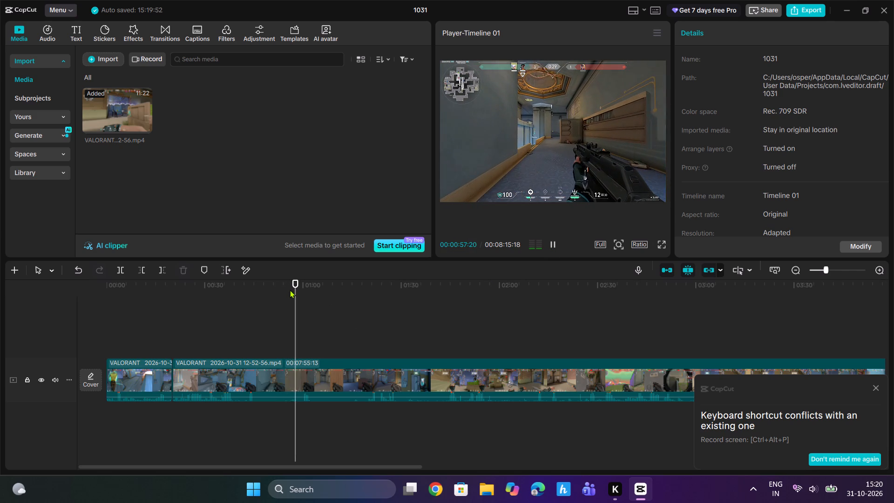
{"action": "left_click_drag", "start_coordinate": [300, 284], "coordinate": [320, 288]}
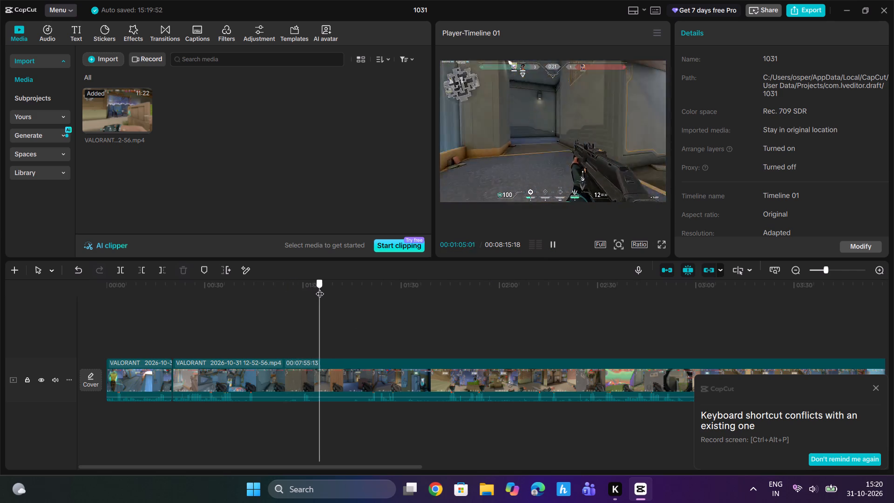
{"action": "left_click_drag", "start_coordinate": [320, 288], "coordinate": [391, 291]}
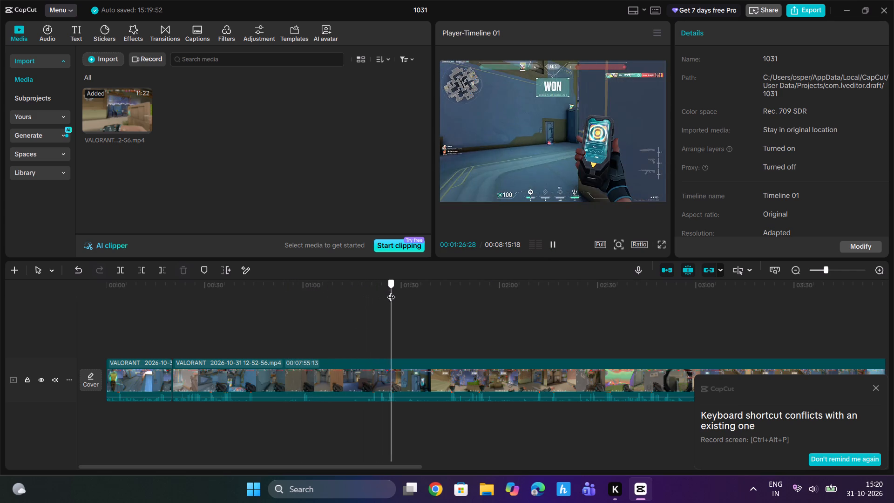
{"action": "left_click_drag", "start_coordinate": [391, 291], "coordinate": [363, 295]}
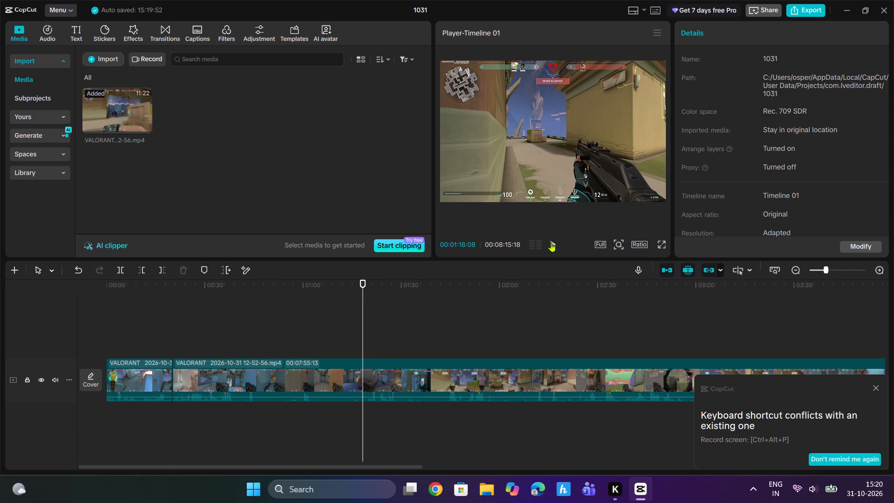
{"action": "left_click", "coordinate": [552, 243]}
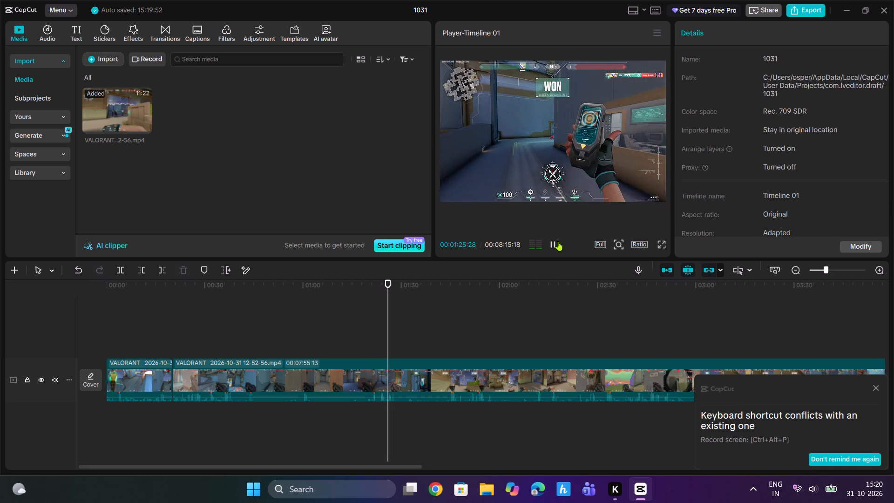
{"action": "left_click_drag", "start_coordinate": [396, 281], "coordinate": [374, 293]}
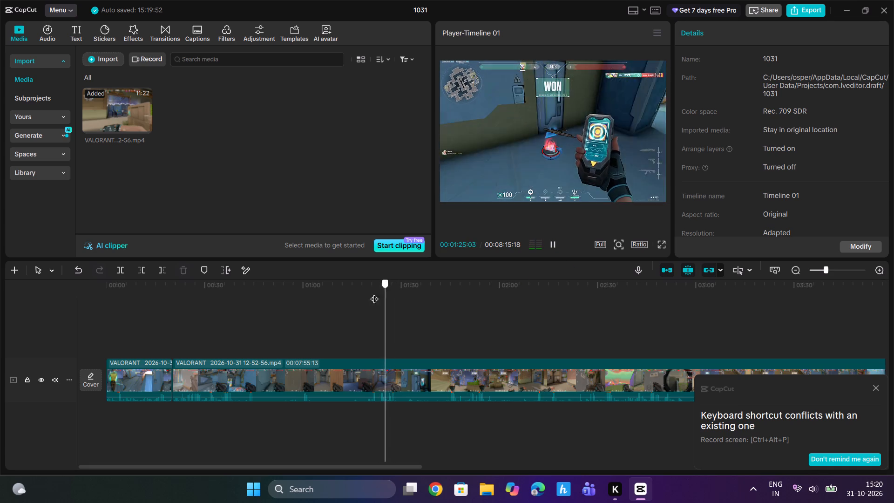
{"action": "left_click_drag", "start_coordinate": [374, 293], "coordinate": [222, 340]}
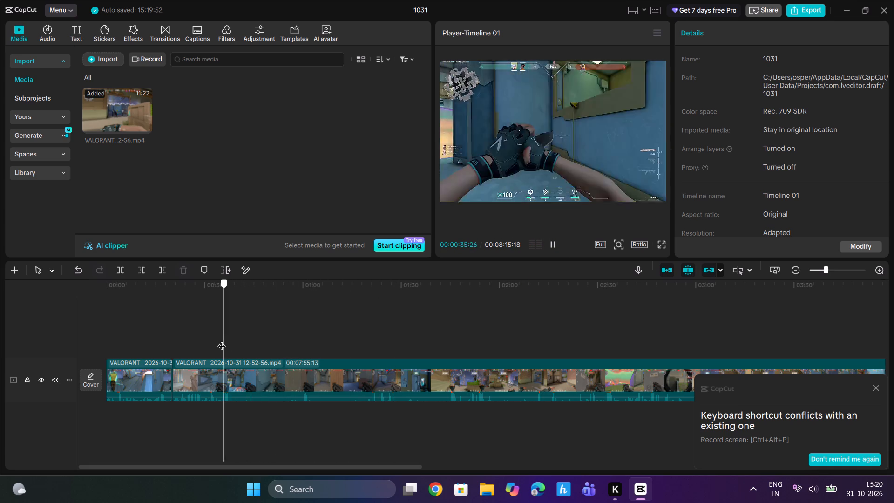
{"action": "left_click_drag", "start_coordinate": [222, 340], "coordinate": [192, 350]}
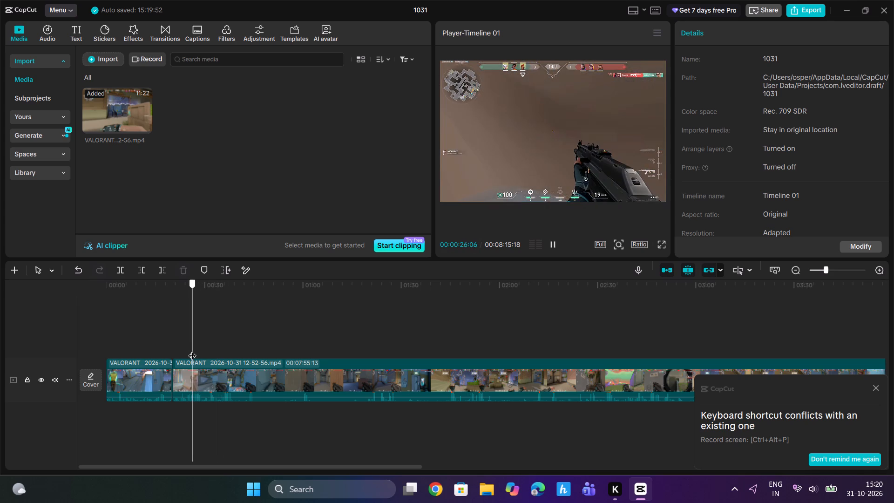
{"action": "left_click_drag", "start_coordinate": [192, 350], "coordinate": [213, 349]}
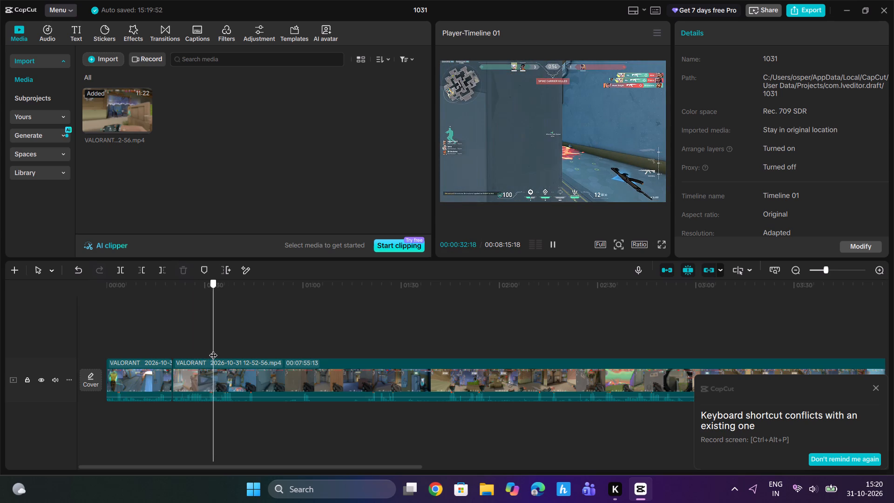
{"action": "left_click_drag", "start_coordinate": [213, 349], "coordinate": [214, 349]}
{"action": "left_click", "coordinate": [119, 266]}
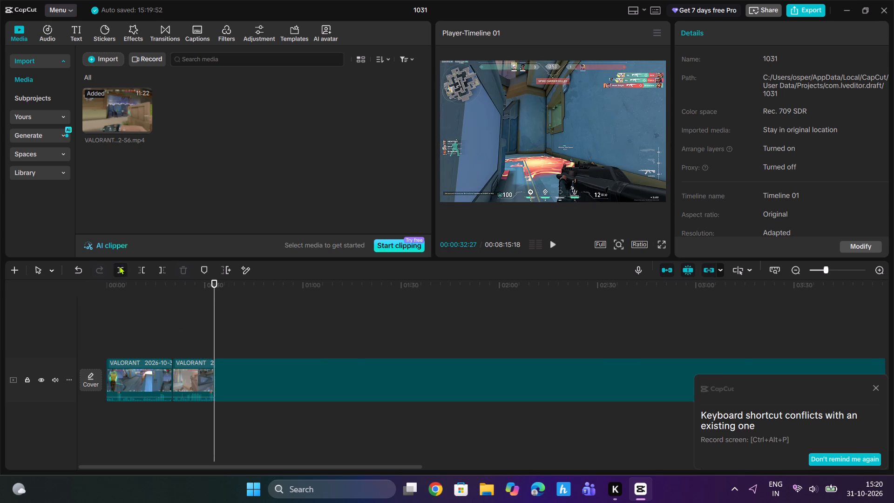
Find the start of the following round's fight and trim away the footage from the latest split up to 00:02:22:03.
{"action": "left_click_drag", "start_coordinate": [216, 285], "coordinate": [223, 288]}
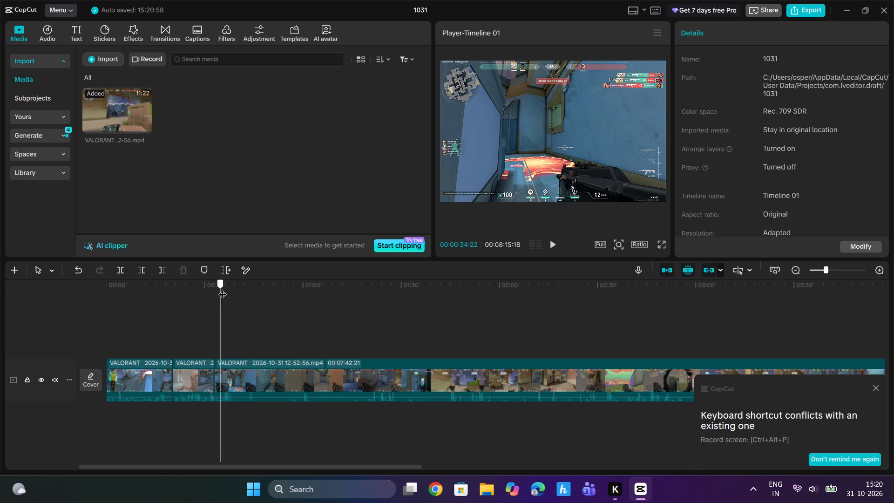
{"action": "left_click_drag", "start_coordinate": [223, 288], "coordinate": [447, 313]}
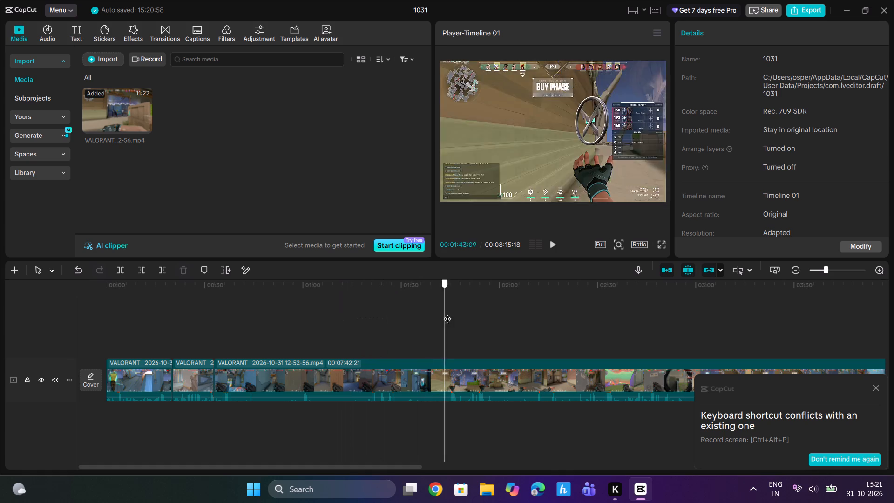
{"action": "left_click_drag", "start_coordinate": [447, 313], "coordinate": [529, 313]}
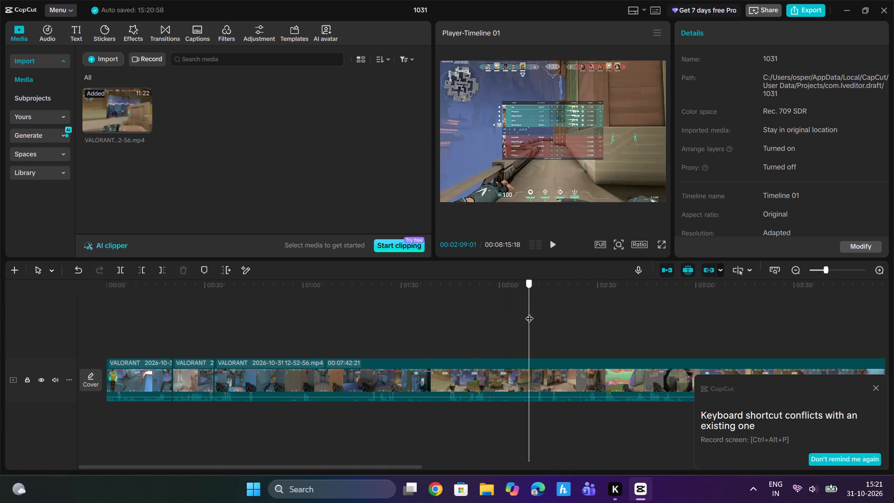
{"action": "left_click_drag", "start_coordinate": [529, 313], "coordinate": [575, 317]}
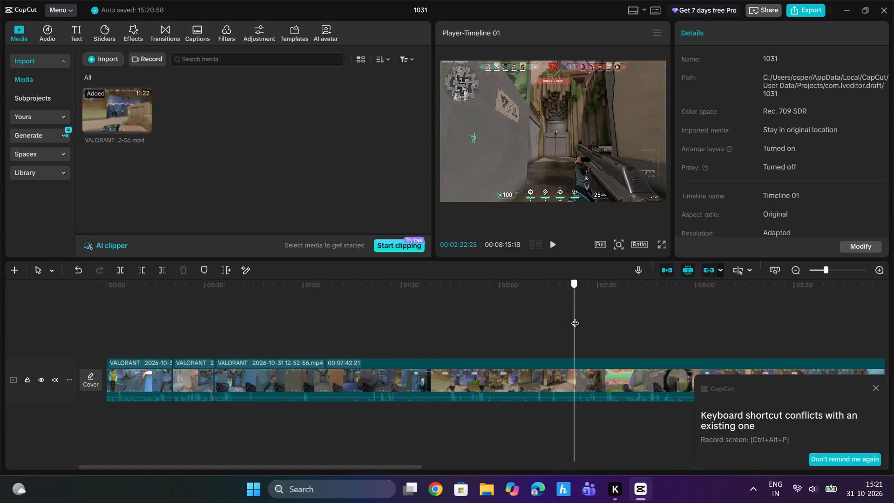
{"action": "left_click_drag", "start_coordinate": [575, 317], "coordinate": [631, 319]}
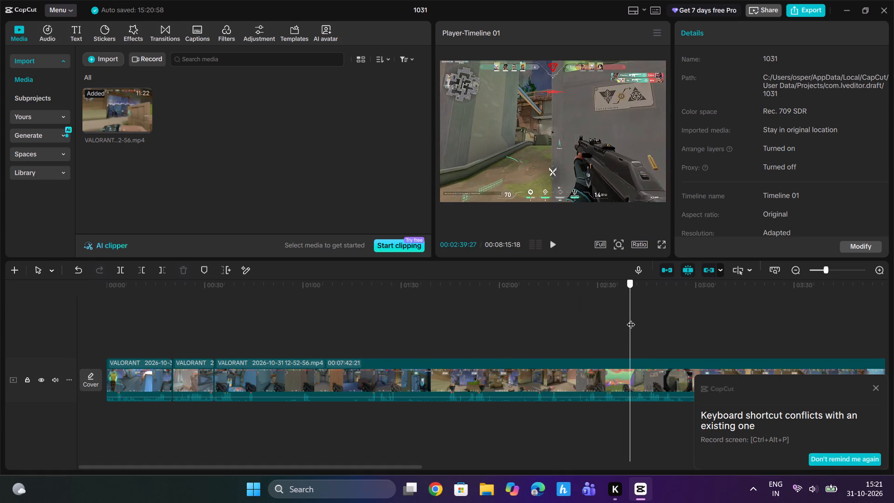
{"action": "left_click_drag", "start_coordinate": [631, 319], "coordinate": [661, 320]}
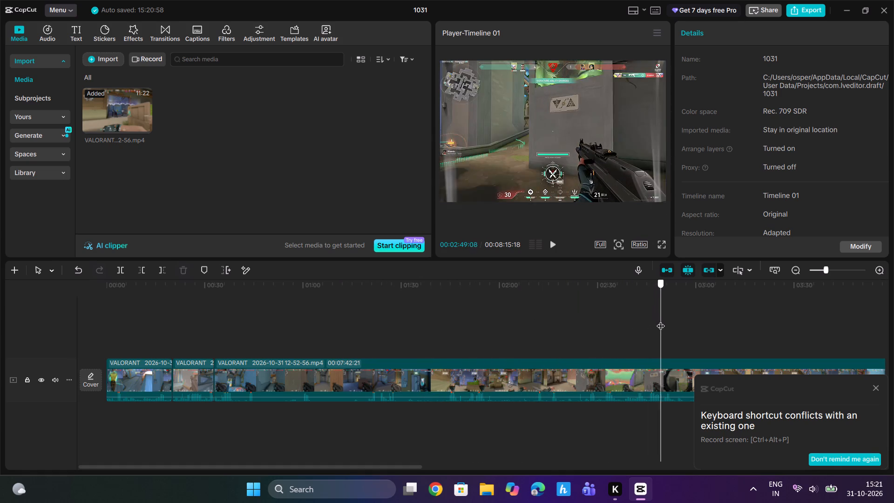
{"action": "left_click_drag", "start_coordinate": [661, 320], "coordinate": [594, 332]}
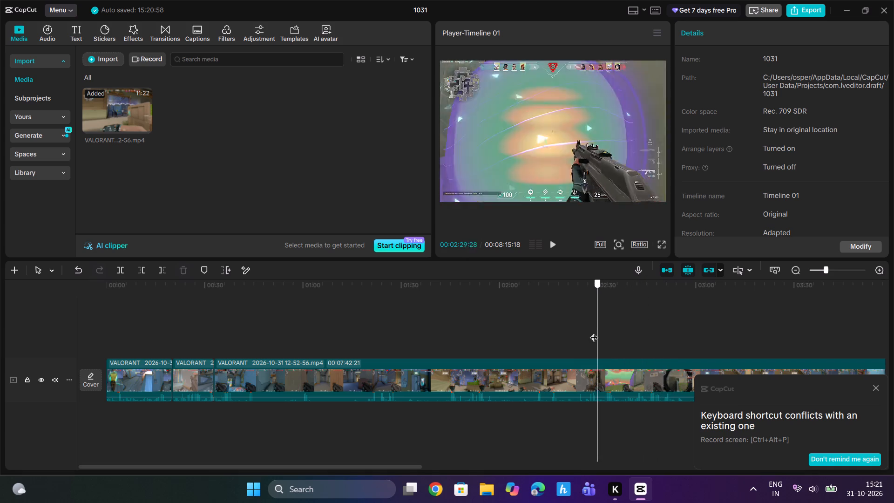
{"action": "left_click_drag", "start_coordinate": [594, 332], "coordinate": [556, 340]}
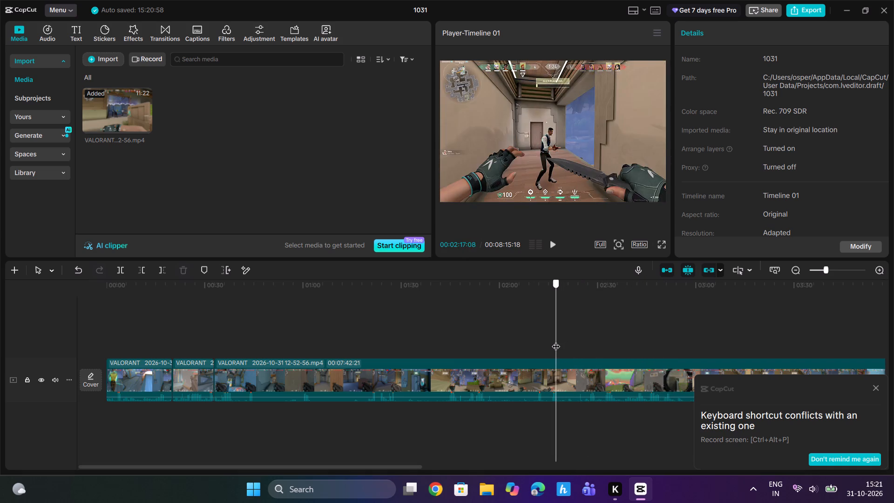
{"action": "left_click_drag", "start_coordinate": [556, 340], "coordinate": [572, 340]}
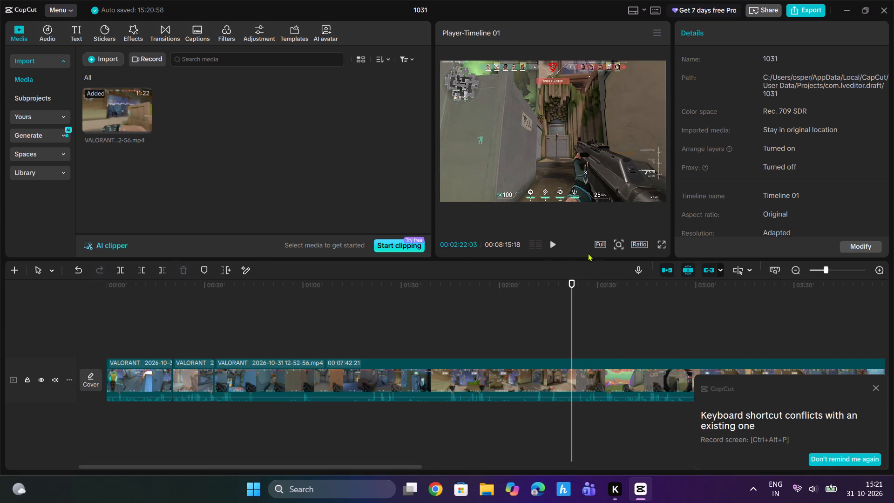
{"action": "left_click", "coordinate": [142, 270]}
Play the third highlight from its beginning to review the fight.
{"action": "left_click", "coordinate": [555, 248]}
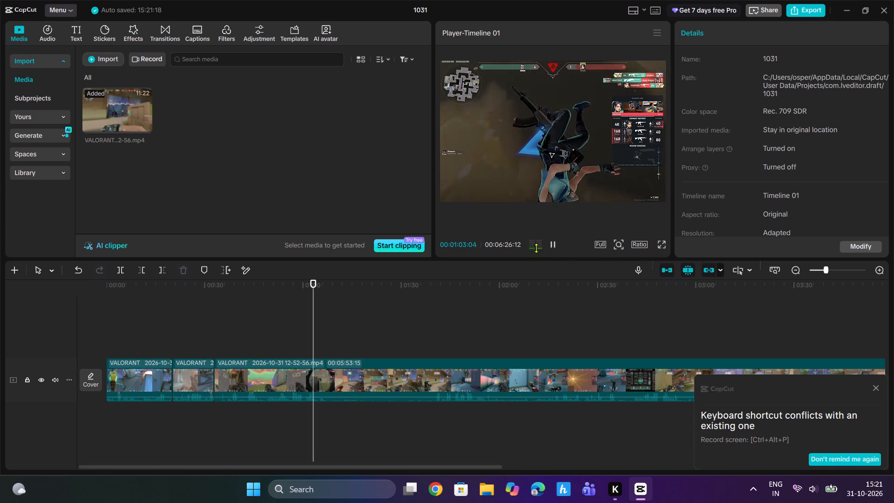
Dismiss the keyboard shortcut conflict notification.
{"action": "left_click", "coordinate": [876, 389]}
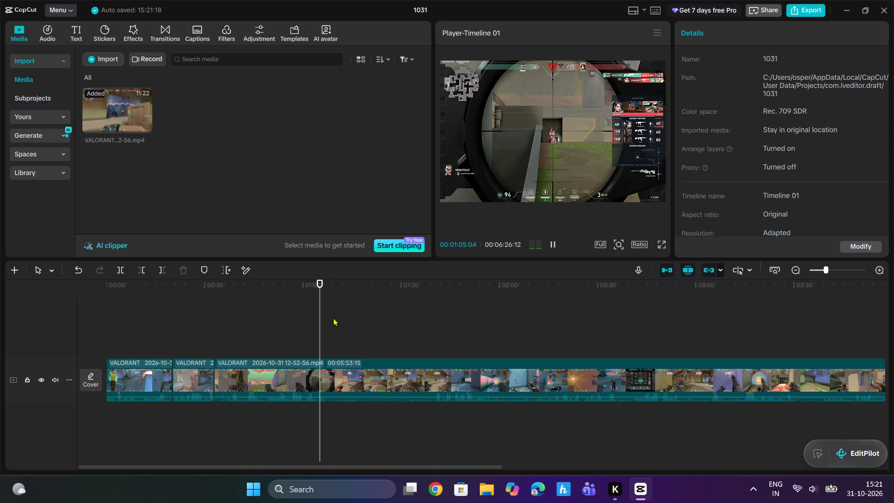
Look through the following rounds for the next fight and trim away the footage from the latest split up to 00:03:48:22.
{"action": "left_click_drag", "start_coordinate": [323, 288], "coordinate": [385, 291]}
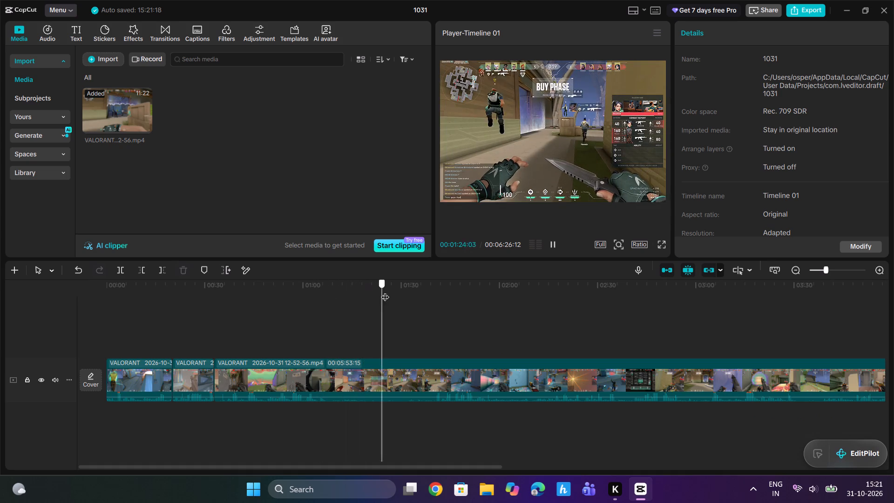
{"action": "left_click_drag", "start_coordinate": [385, 291], "coordinate": [483, 288]}
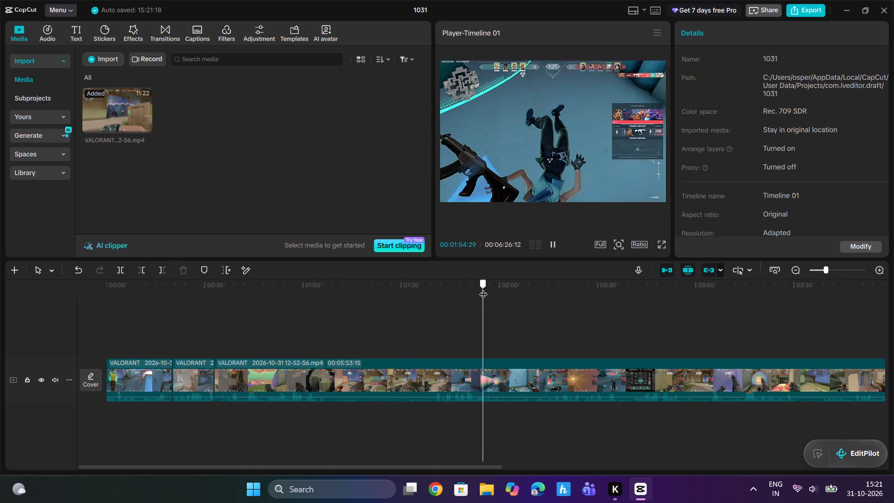
{"action": "left_click_drag", "start_coordinate": [483, 288], "coordinate": [577, 290]}
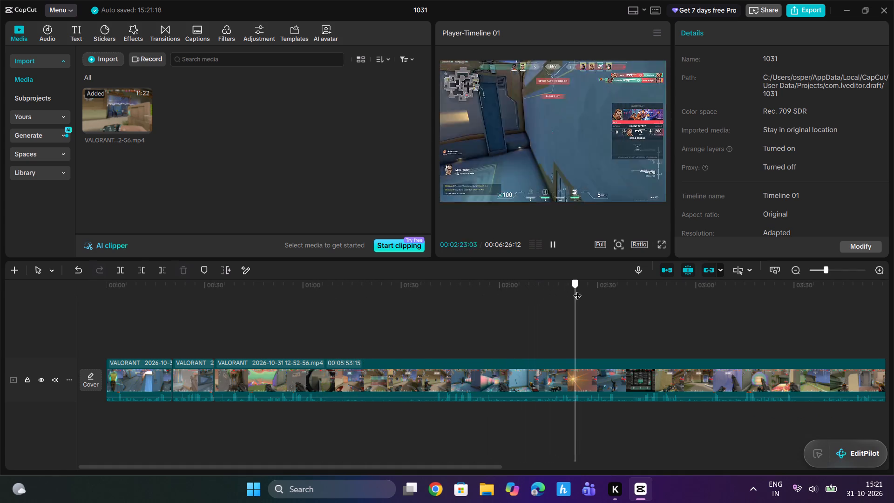
{"action": "left_click_drag", "start_coordinate": [577, 290], "coordinate": [661, 292]}
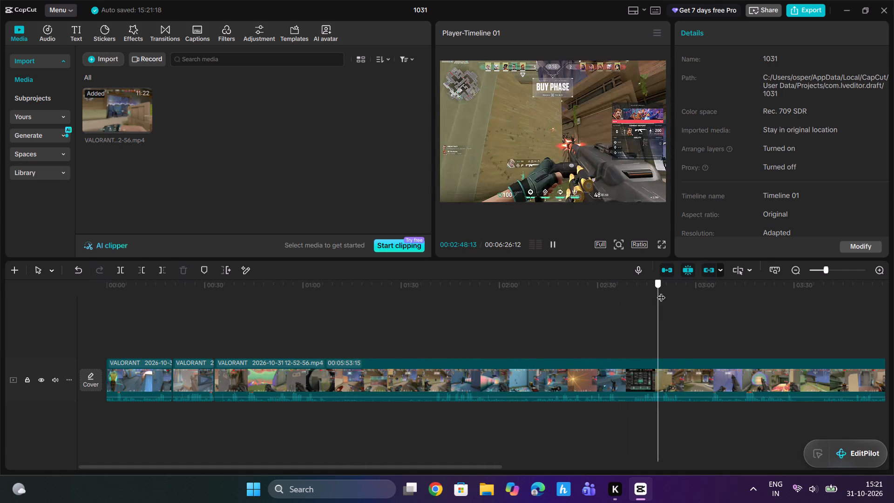
{"action": "left_click_drag", "start_coordinate": [661, 292], "coordinate": [751, 292]}
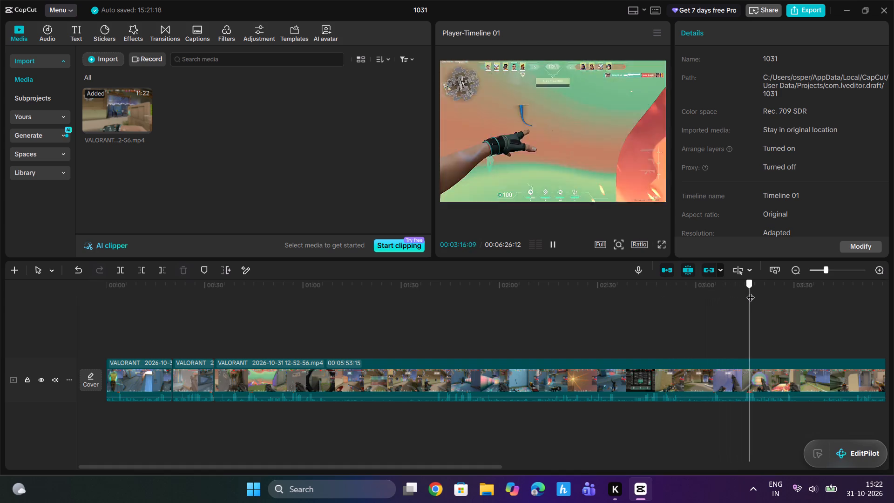
{"action": "left_click_drag", "start_coordinate": [751, 292], "coordinate": [801, 292]}
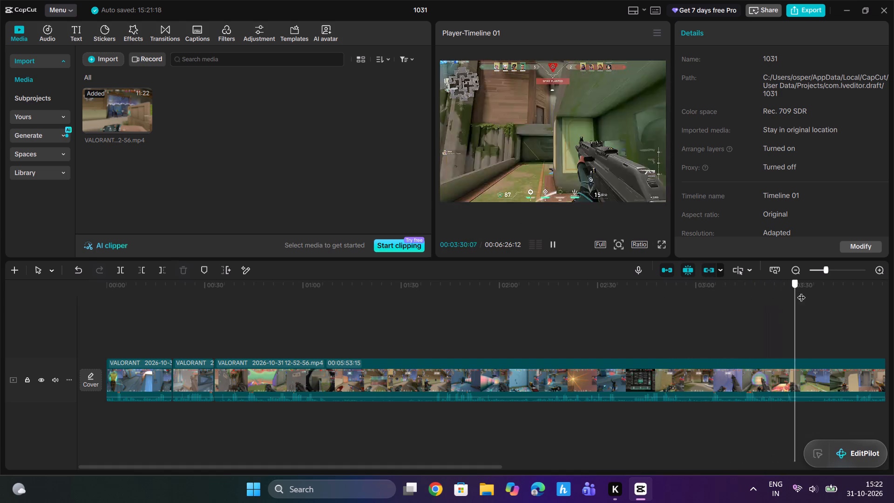
{"action": "left_click_drag", "start_coordinate": [801, 292], "coordinate": [843, 290]}
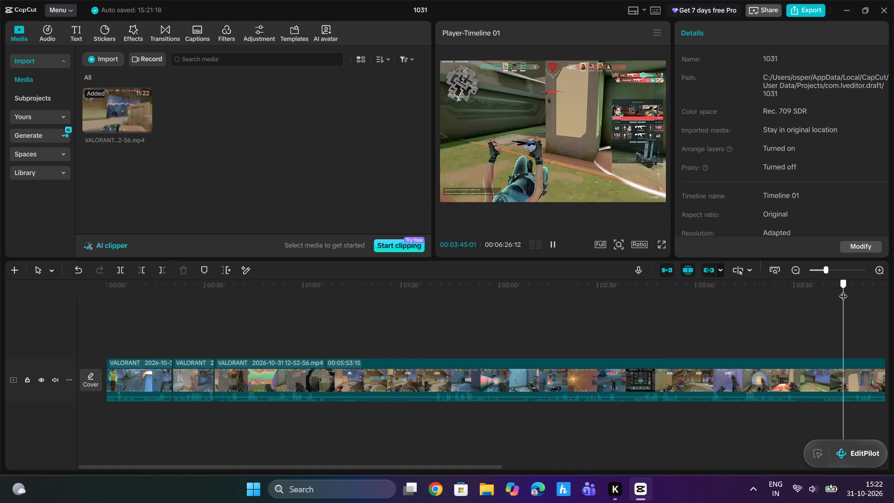
{"action": "left_click_drag", "start_coordinate": [843, 290], "coordinate": [855, 290]}
{"action": "left_click_drag", "start_coordinate": [828, 270], "coordinate": [822, 274]}
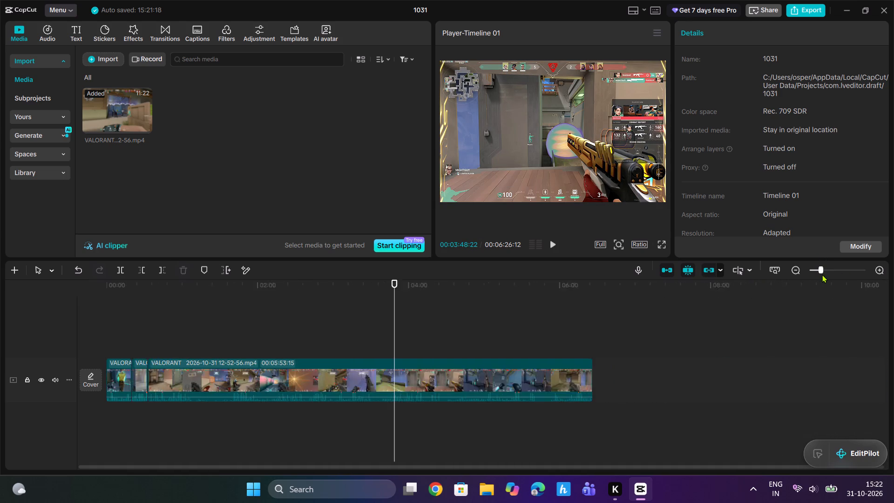
{"action": "left_click_drag", "start_coordinate": [822, 274], "coordinate": [804, 281]}
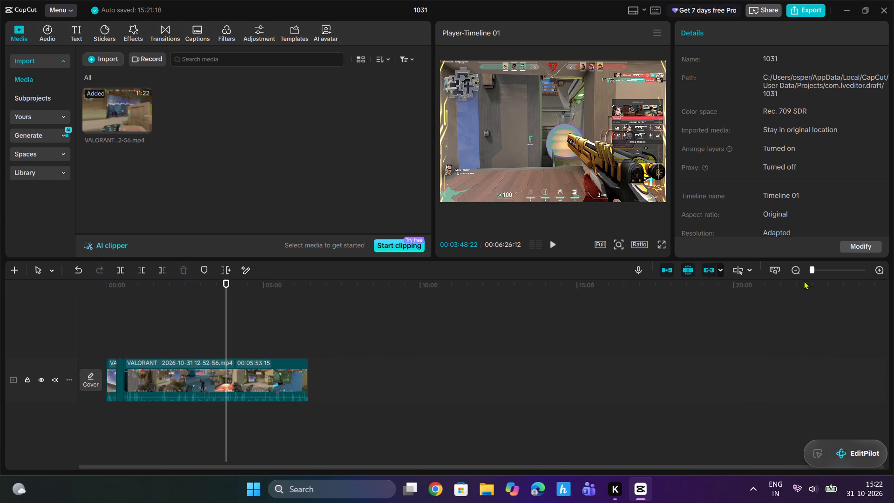
{"action": "left_click_drag", "start_coordinate": [804, 281], "coordinate": [826, 279]}
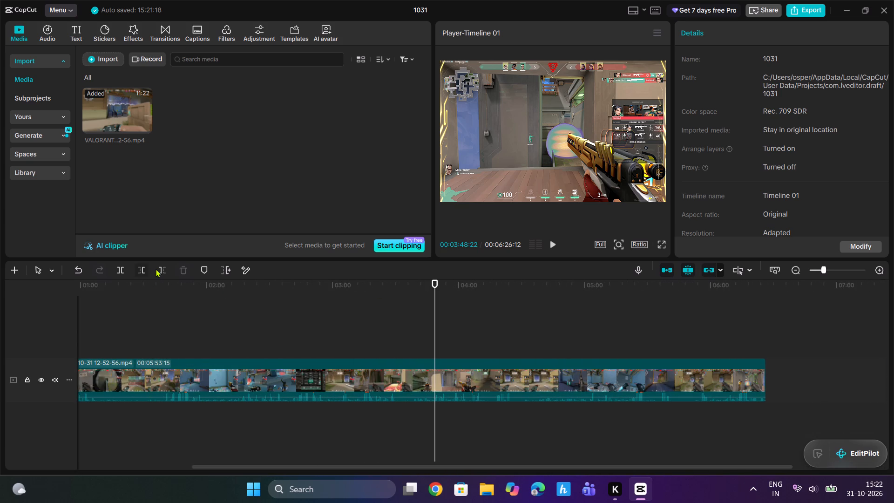
{"action": "left_click", "coordinate": [140, 270]}
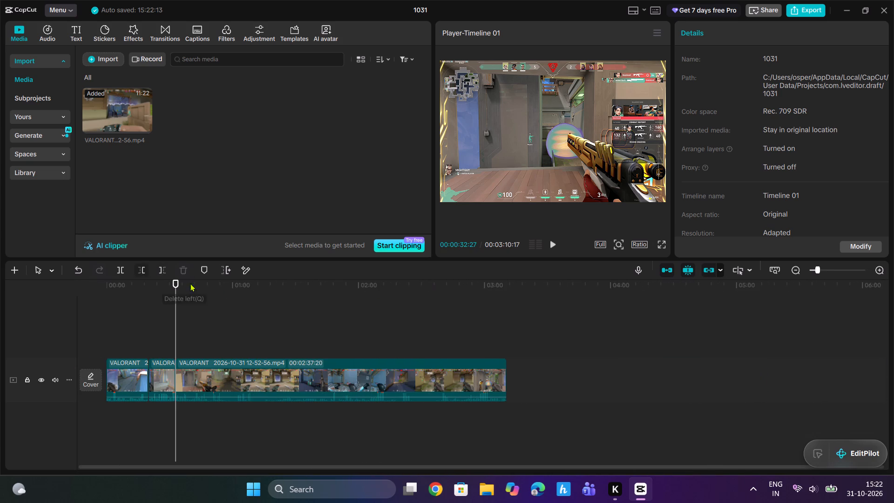
Look for a fight in the remaining footage and trim away everything from the 00:00:32:27 split up to 00:01:51:11.
{"action": "left_click", "coordinate": [822, 269]}
{"action": "left_click", "coordinate": [823, 269]}
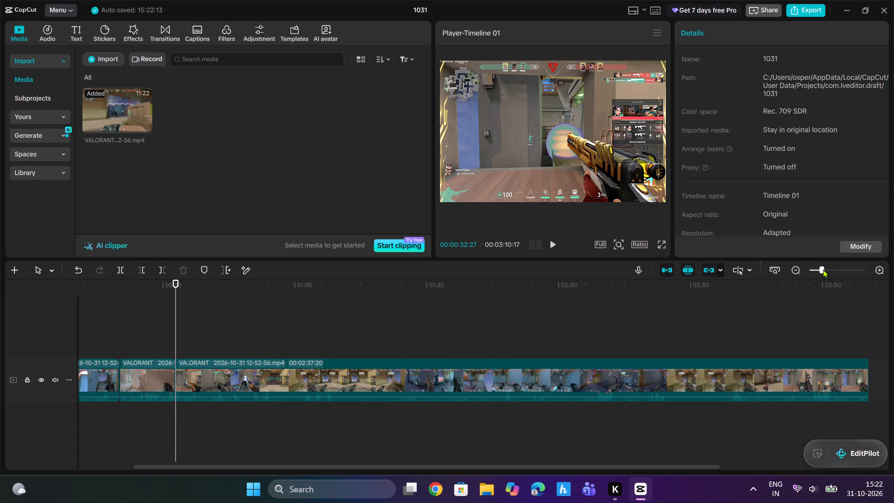
{"action": "left_click", "coordinate": [823, 269]}
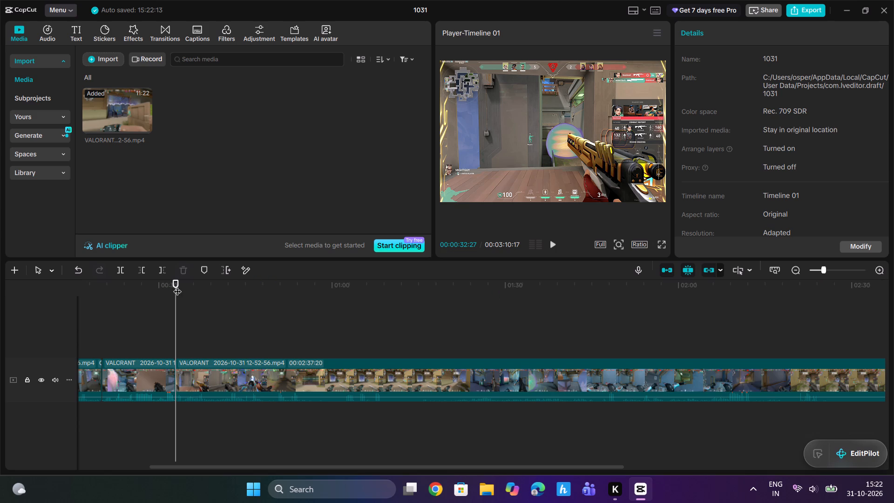
{"action": "left_click_drag", "start_coordinate": [177, 285], "coordinate": [312, 285]}
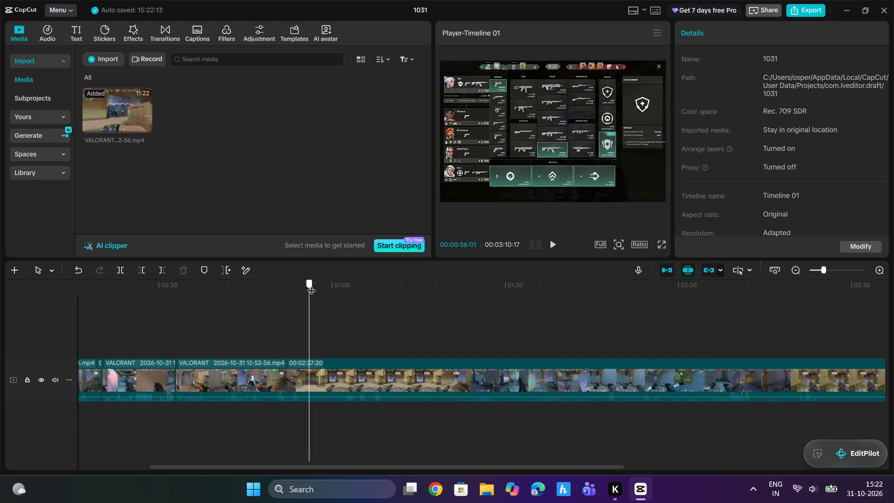
{"action": "left_click_drag", "start_coordinate": [312, 285], "coordinate": [381, 288]}
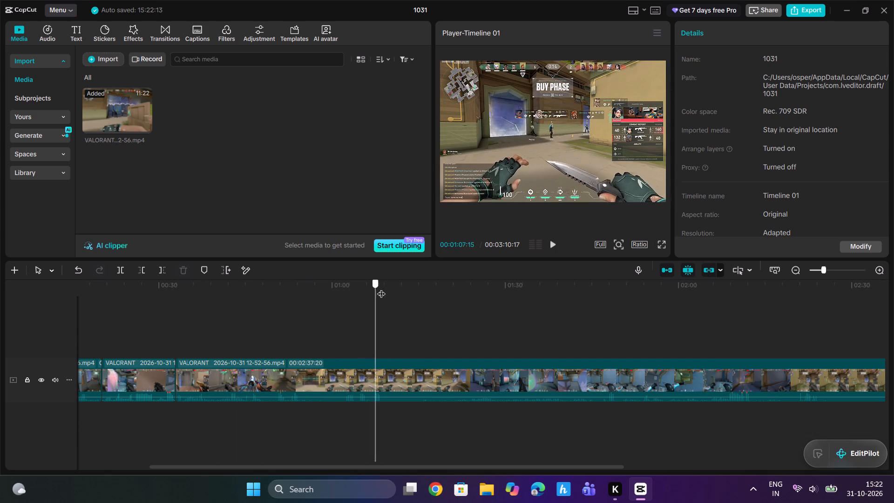
{"action": "left_click_drag", "start_coordinate": [381, 288], "coordinate": [505, 293]}
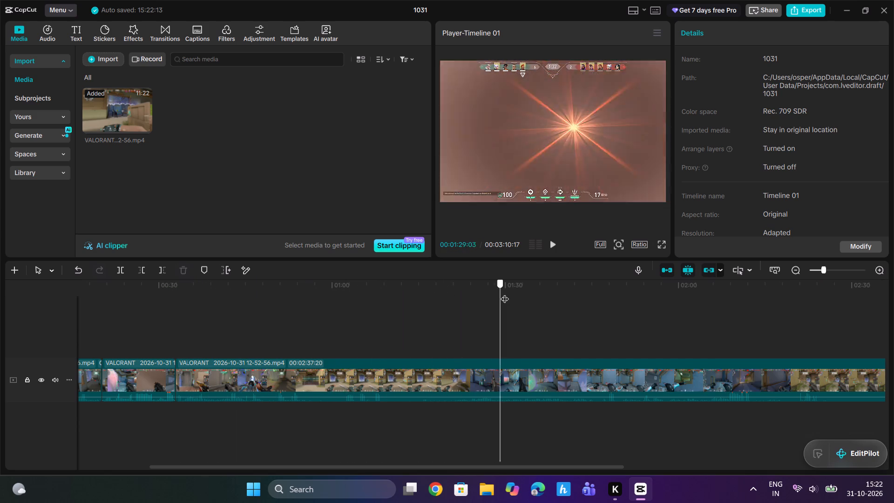
{"action": "left_click_drag", "start_coordinate": [505, 293], "coordinate": [599, 295]}
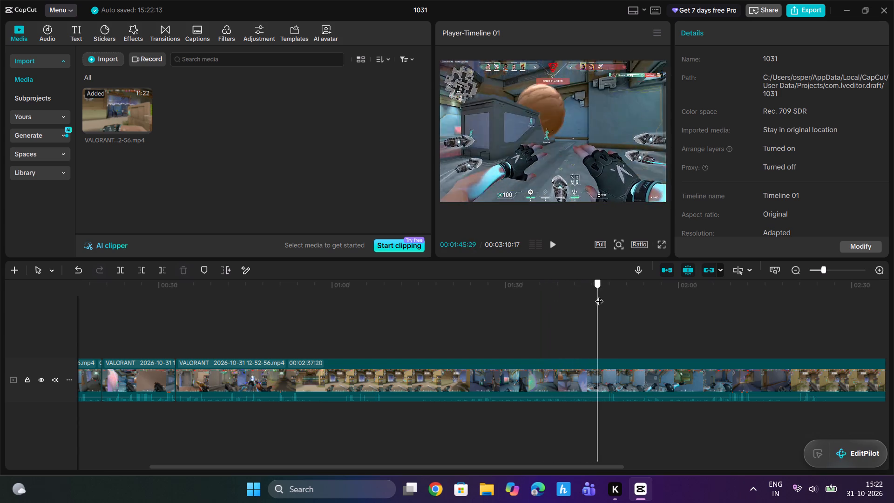
{"action": "left_click_drag", "start_coordinate": [599, 295], "coordinate": [658, 300]}
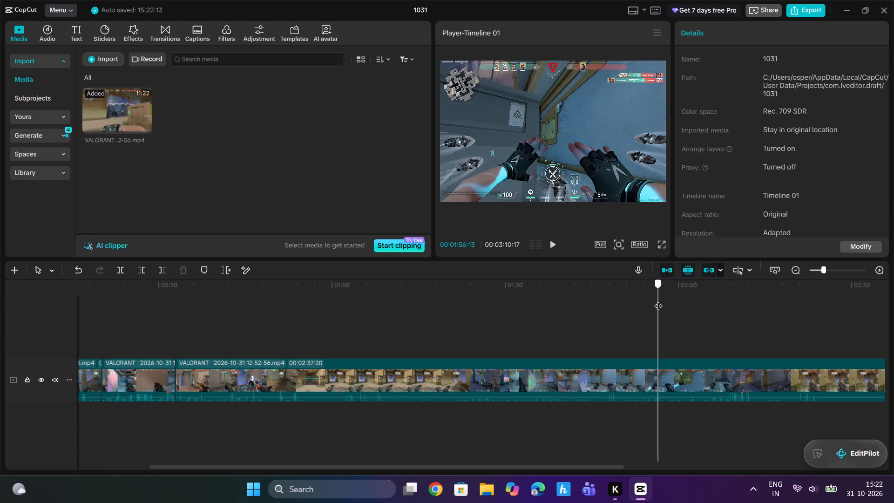
{"action": "left_click_drag", "start_coordinate": [658, 300], "coordinate": [730, 301]}
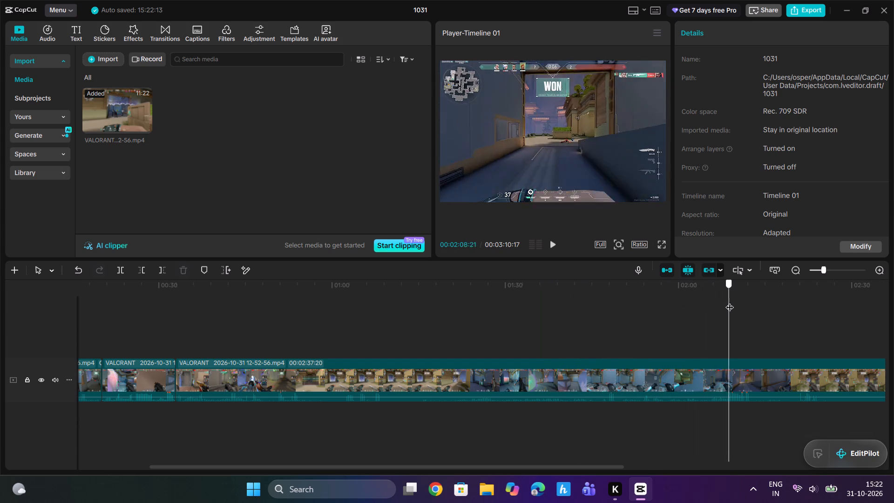
{"action": "left_click_drag", "start_coordinate": [730, 301], "coordinate": [682, 308]}
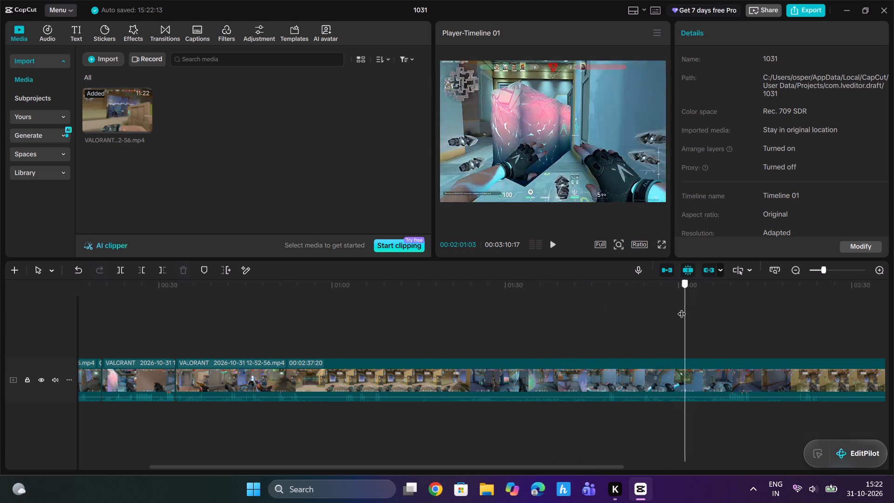
{"action": "left_click_drag", "start_coordinate": [682, 308], "coordinate": [632, 319]}
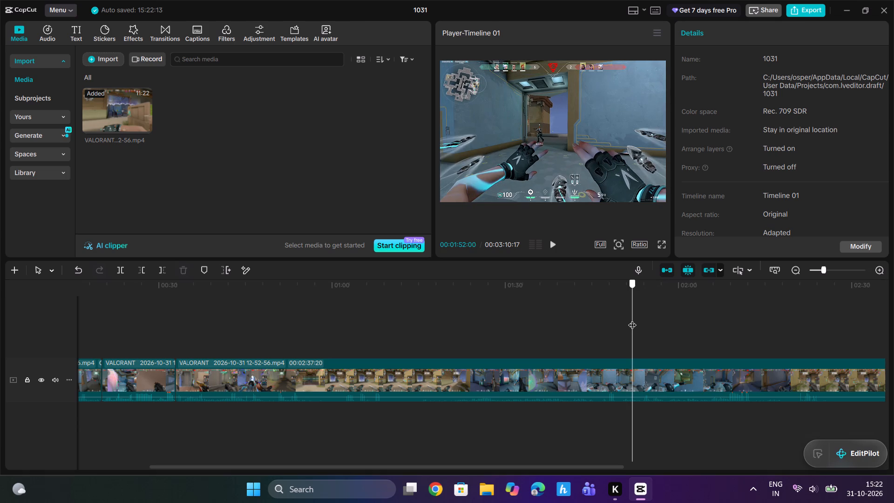
{"action": "left_click_drag", "start_coordinate": [632, 319], "coordinate": [629, 321]}
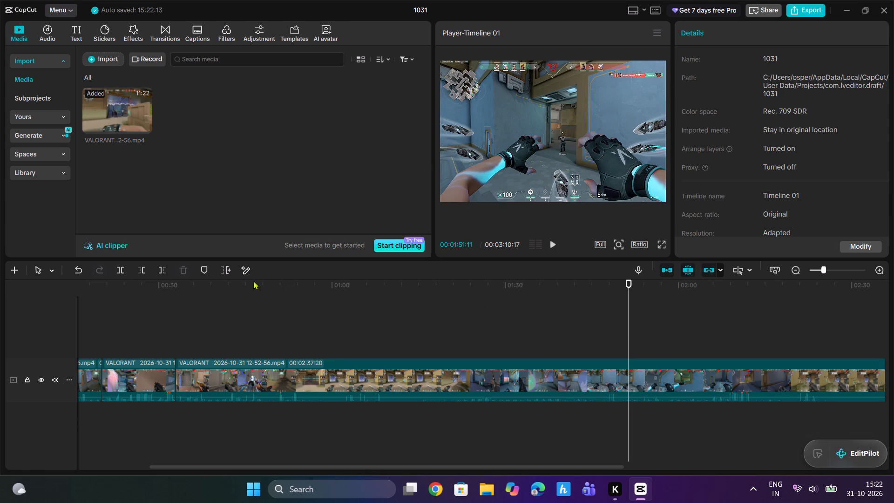
{"action": "left_click", "coordinate": [139, 272]}
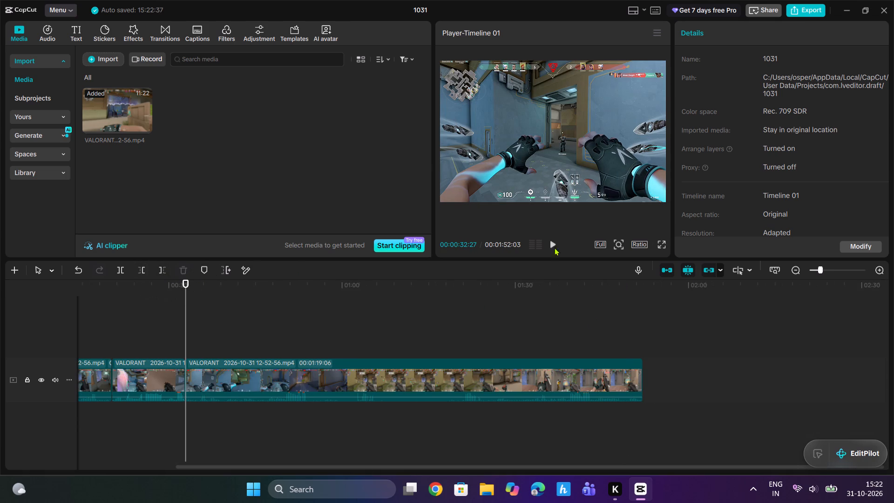
Play the fight after the latest split and trim it away up to the next round's buy phase.
{"action": "left_click", "coordinate": [555, 246]}
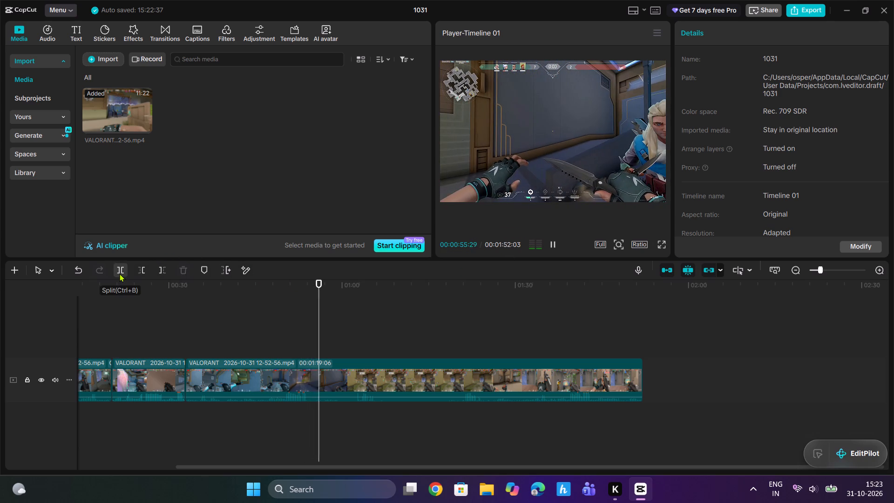
{"action": "left_click", "coordinate": [140, 271]}
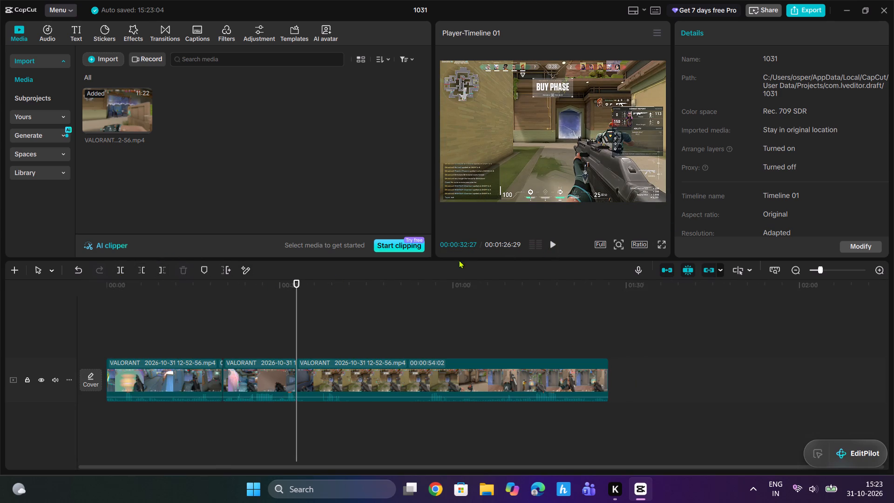
Check the last remaining clip through to its end and delete it, keeping only the footage before 00:00:32:27.
{"action": "left_click_drag", "start_coordinate": [300, 284], "coordinate": [397, 284]}
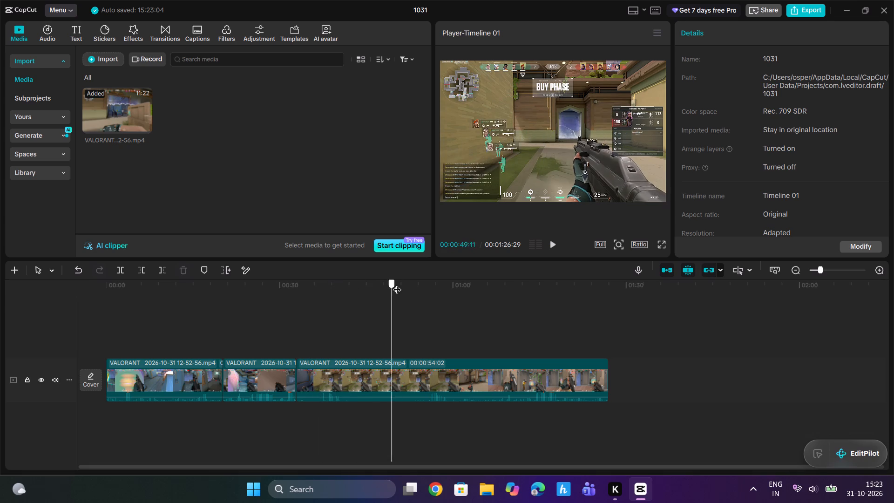
{"action": "left_click_drag", "start_coordinate": [397, 284], "coordinate": [467, 284]}
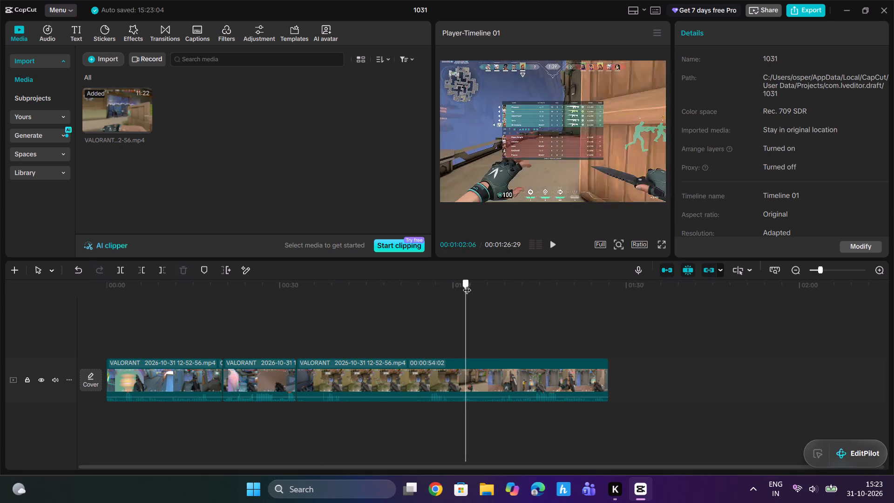
{"action": "left_click_drag", "start_coordinate": [467, 284], "coordinate": [514, 284]}
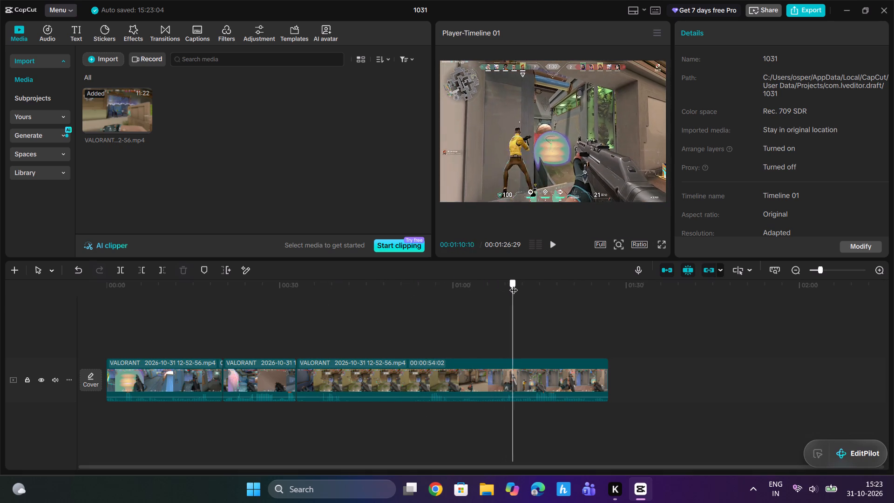
{"action": "left_click_drag", "start_coordinate": [514, 284], "coordinate": [565, 296]}
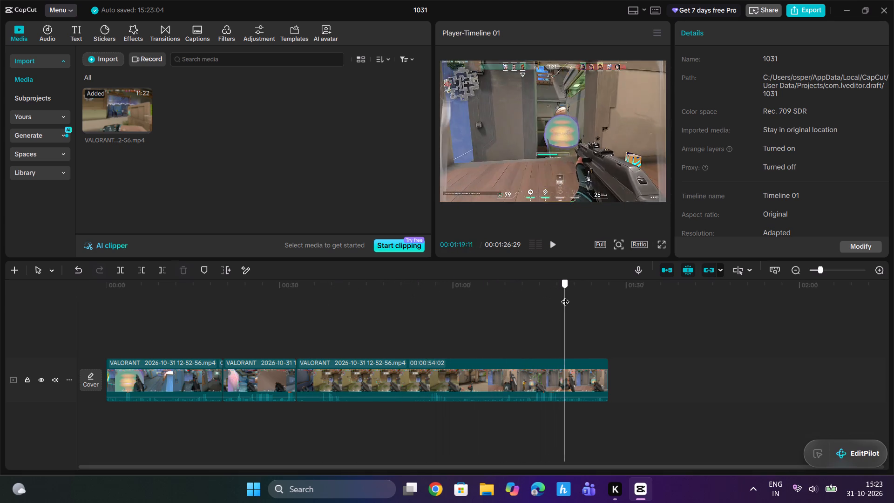
{"action": "left_click_drag", "start_coordinate": [565, 296], "coordinate": [609, 301]}
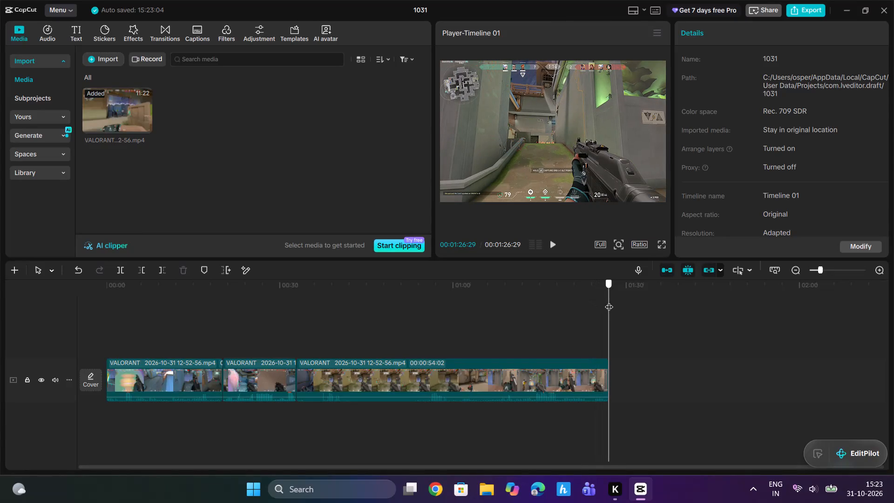
{"action": "left_click_drag", "start_coordinate": [609, 301], "coordinate": [628, 303]}
{"action": "left_click", "coordinate": [462, 382]}
{"action": "left_click", "coordinate": [185, 271]}
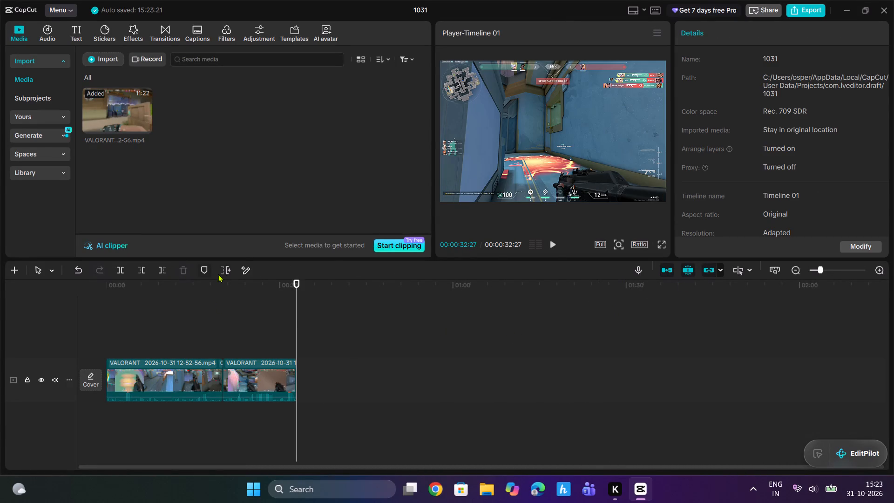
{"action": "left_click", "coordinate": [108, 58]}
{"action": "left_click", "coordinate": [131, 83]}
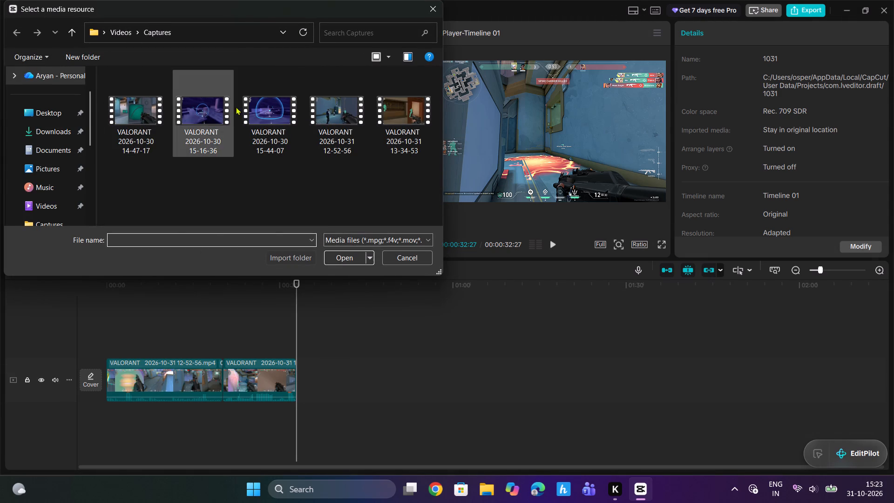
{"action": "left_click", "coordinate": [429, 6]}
Play the edited timeline from the beginning through to its end to review the kept highlights.
{"action": "left_click_drag", "start_coordinate": [297, 283], "coordinate": [88, 312]}
{"action": "left_click", "coordinate": [550, 240]}
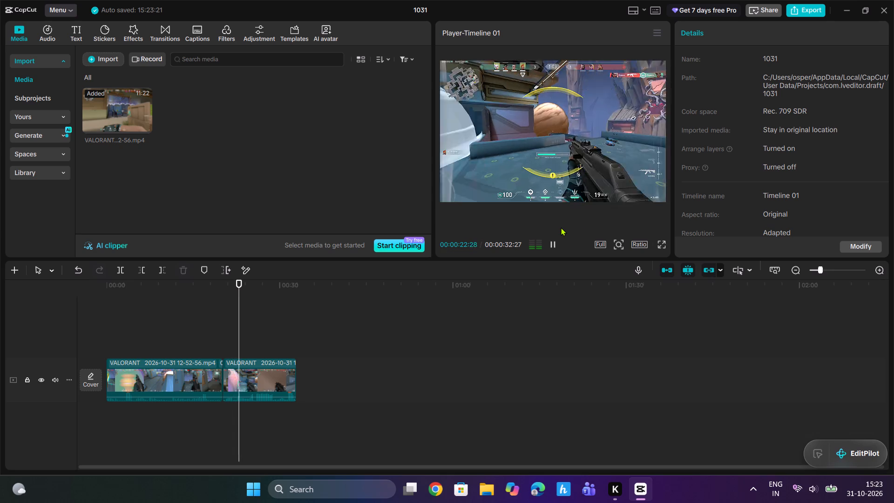
{"action": "right_click", "coordinate": [561, 227]}
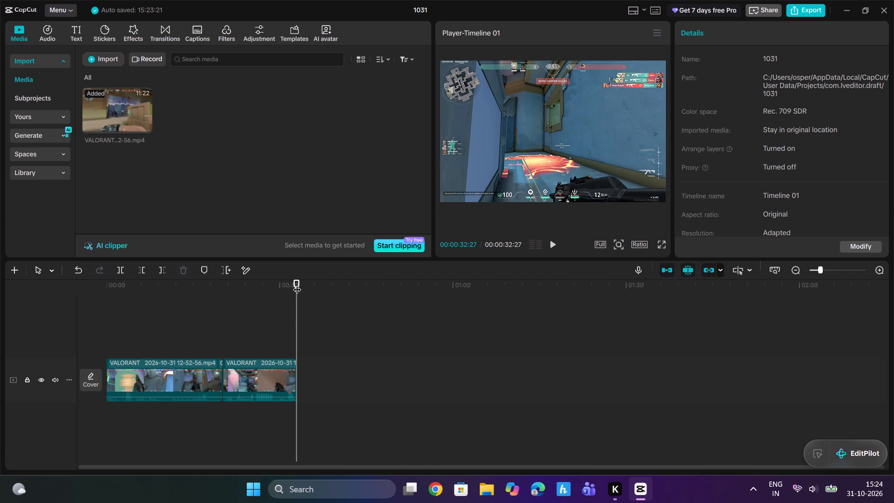
Extend the end of the second clip to restore more footage, so the timeline runs to 00:01:26:13.
{"action": "left_click_drag", "start_coordinate": [296, 369], "coordinate": [315, 367]}
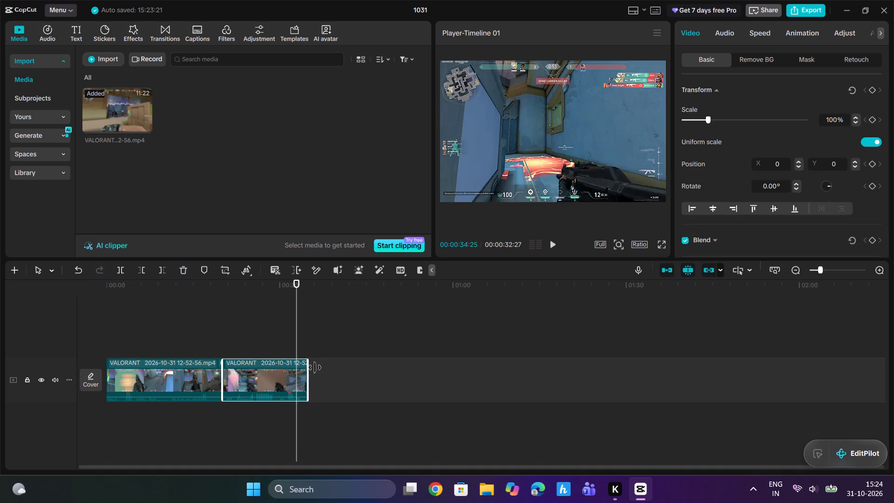
{"action": "left_click_drag", "start_coordinate": [315, 367], "coordinate": [433, 362]}
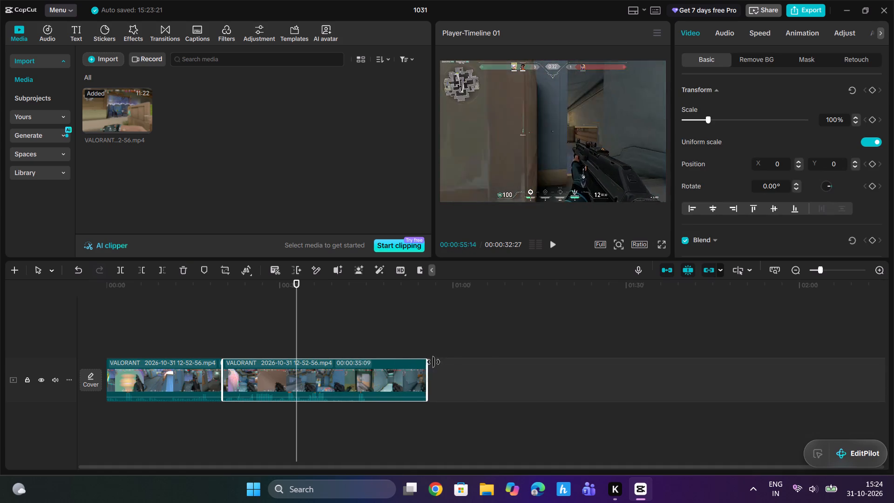
{"action": "left_click_drag", "start_coordinate": [433, 362], "coordinate": [579, 357]}
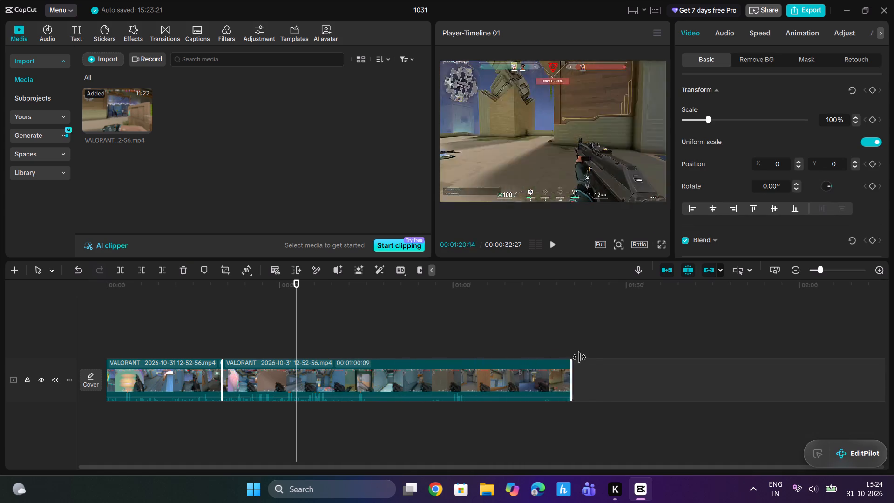
{"action": "left_click_drag", "start_coordinate": [579, 357], "coordinate": [605, 357]}
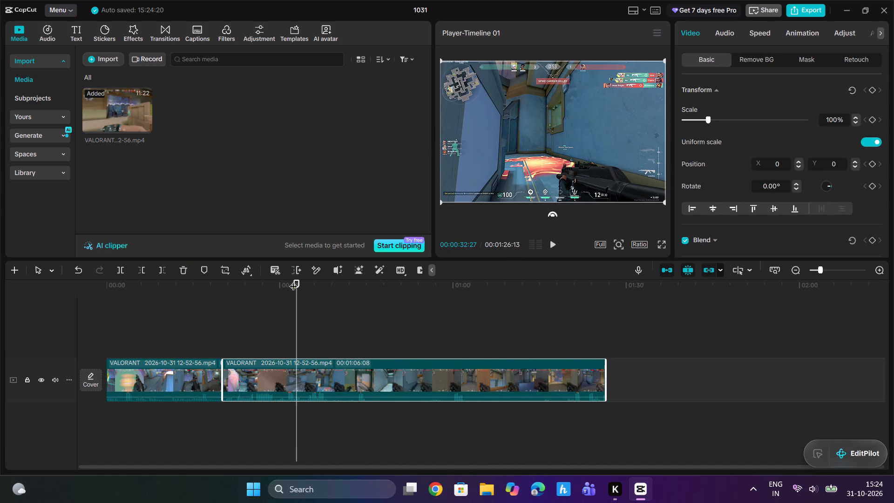
Split the extended clip at 00:00:32:27 and trim away the footage after the split up to 00:01:20:15.
{"action": "left_click", "coordinate": [119, 271]}
{"action": "left_click_drag", "start_coordinate": [299, 282], "coordinate": [569, 298]}
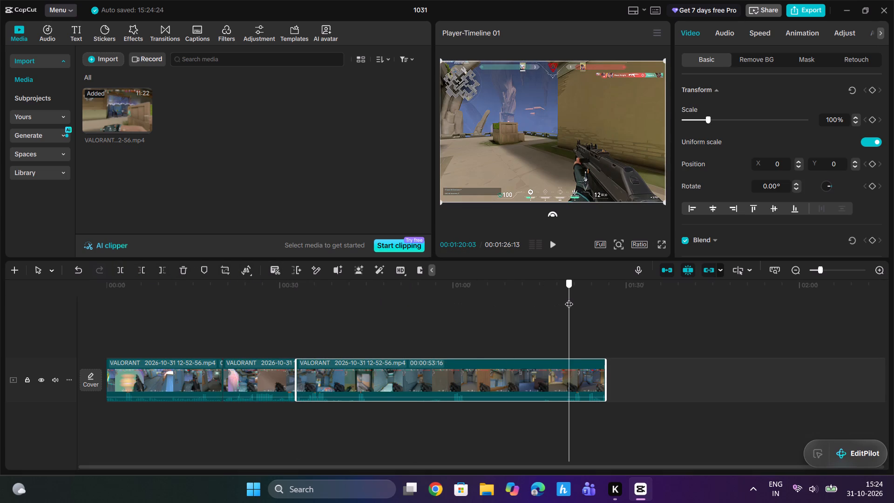
{"action": "left_click_drag", "start_coordinate": [569, 298], "coordinate": [571, 299]}
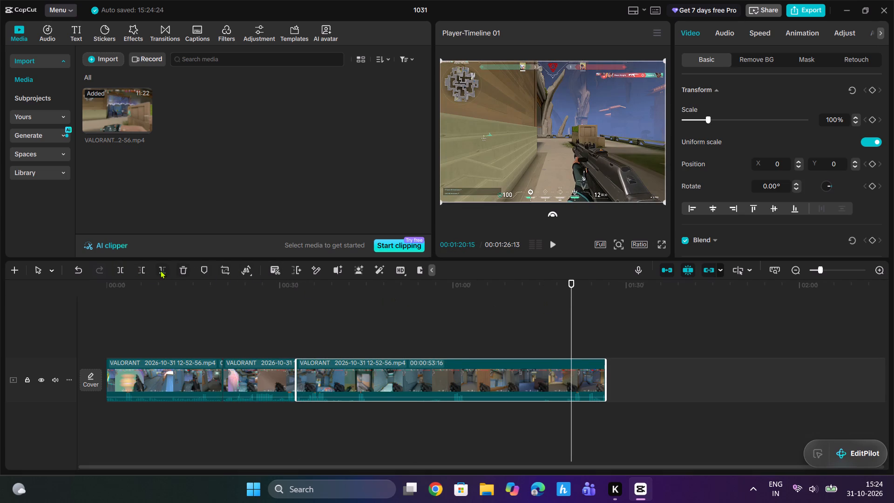
{"action": "left_click", "coordinate": [144, 271]}
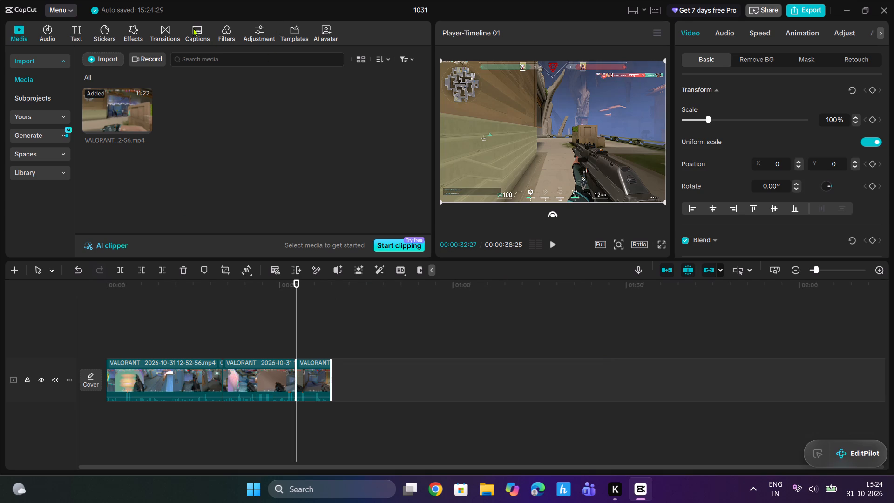
Download the Vibrate Sort transition and apply it at the cut between the first and second clips.
{"action": "left_click", "coordinate": [167, 34]}
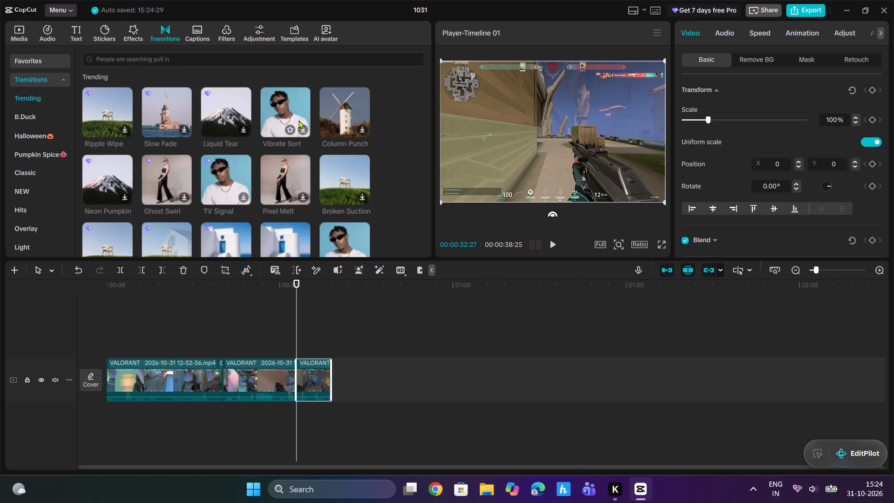
{"action": "left_click", "coordinate": [299, 120]}
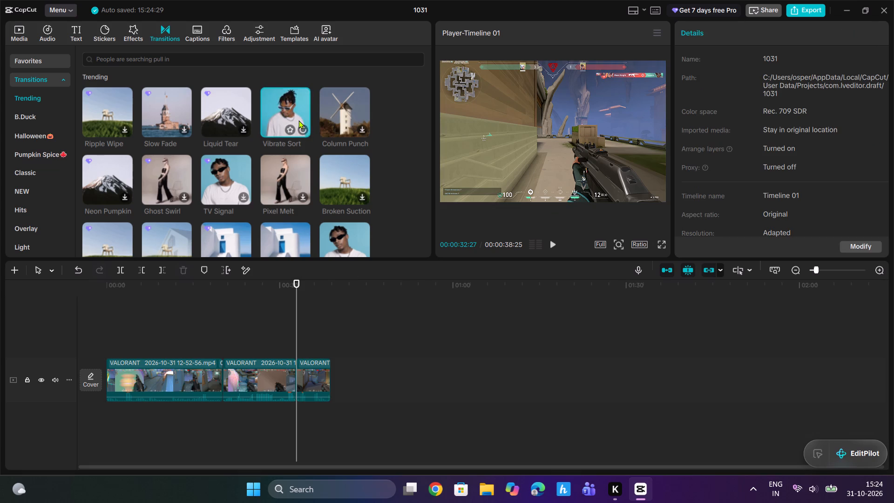
{"action": "left_click_drag", "start_coordinate": [297, 291], "coordinate": [200, 312]}
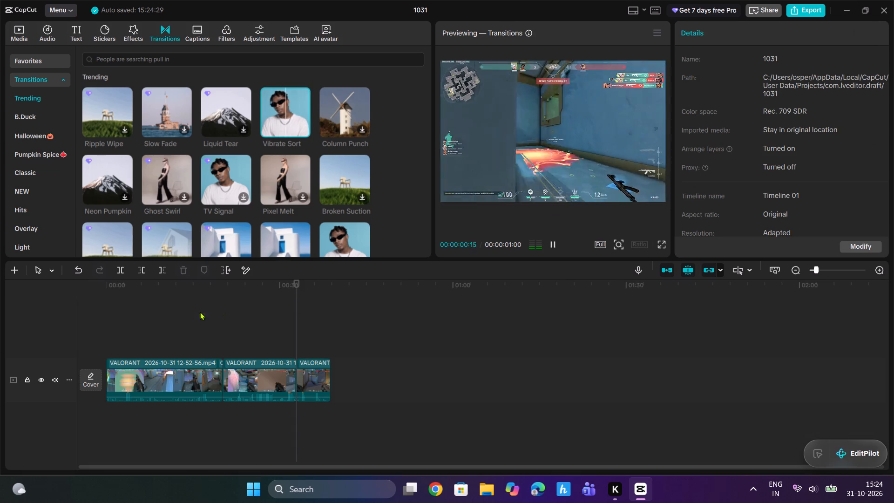
{"action": "left_click_drag", "start_coordinate": [200, 312], "coordinate": [164, 323]}
{"action": "left_click", "coordinate": [168, 320]}
{"action": "left_click_drag", "start_coordinate": [171, 319], "coordinate": [95, 323]}
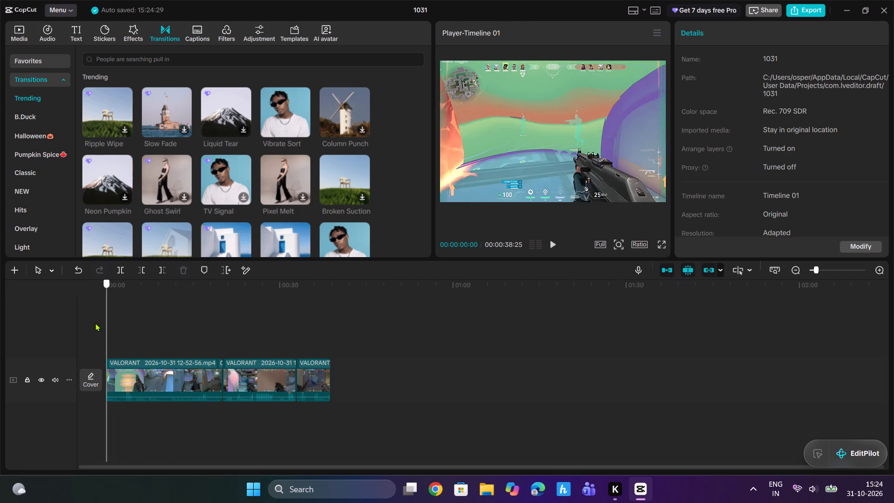
{"action": "left_click_drag", "start_coordinate": [95, 323], "coordinate": [176, 313]}
{"action": "left_click", "coordinate": [301, 128]}
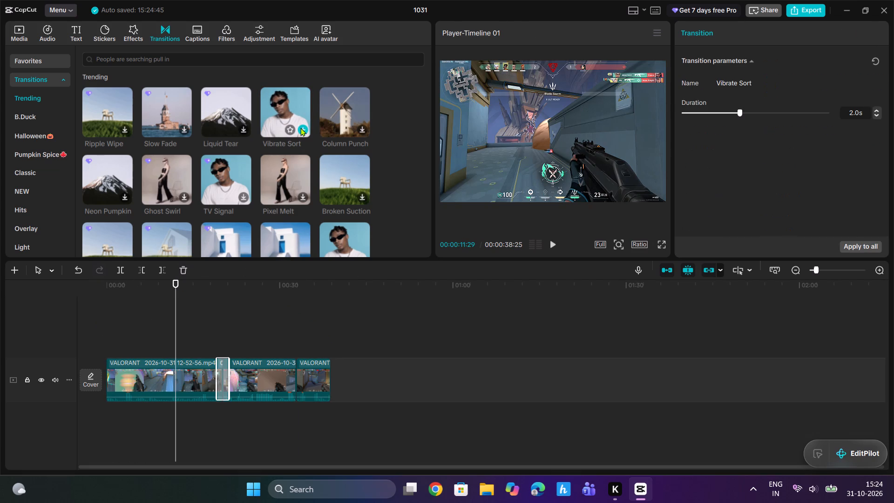
Download the Column Punch transition and apply it at the cut between the second and third clips.
{"action": "left_click_drag", "start_coordinate": [175, 288], "coordinate": [276, 300]}
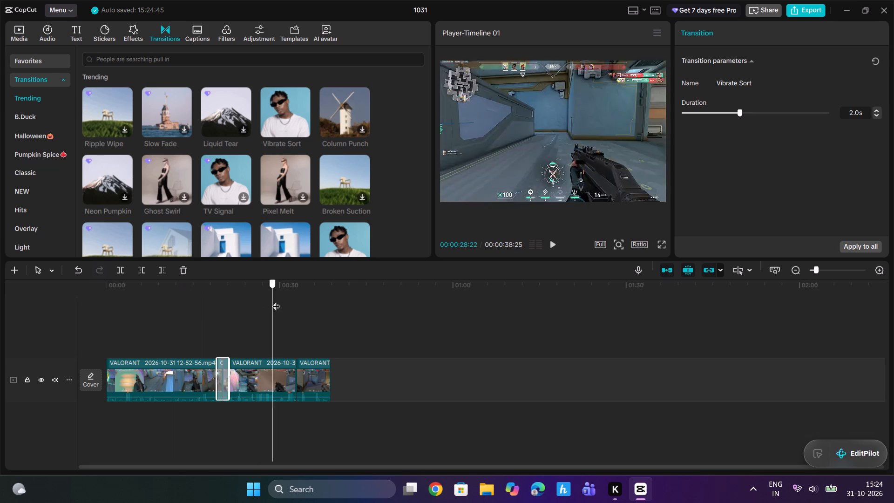
{"action": "left_click_drag", "start_coordinate": [276, 300], "coordinate": [296, 300]}
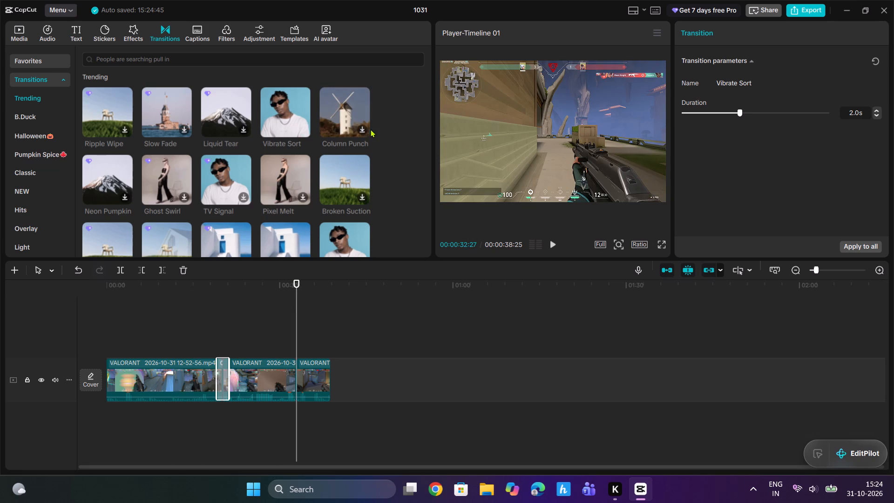
{"action": "left_click", "coordinate": [364, 129]}
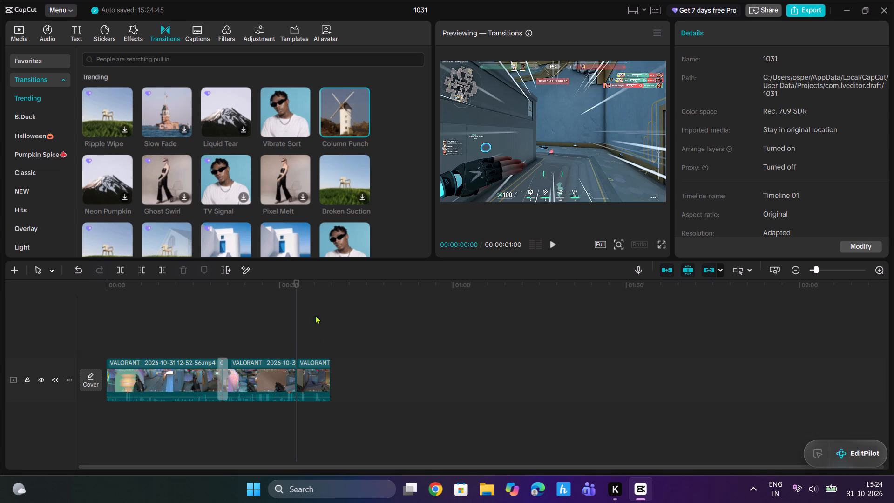
{"action": "left_click", "coordinate": [361, 125]}
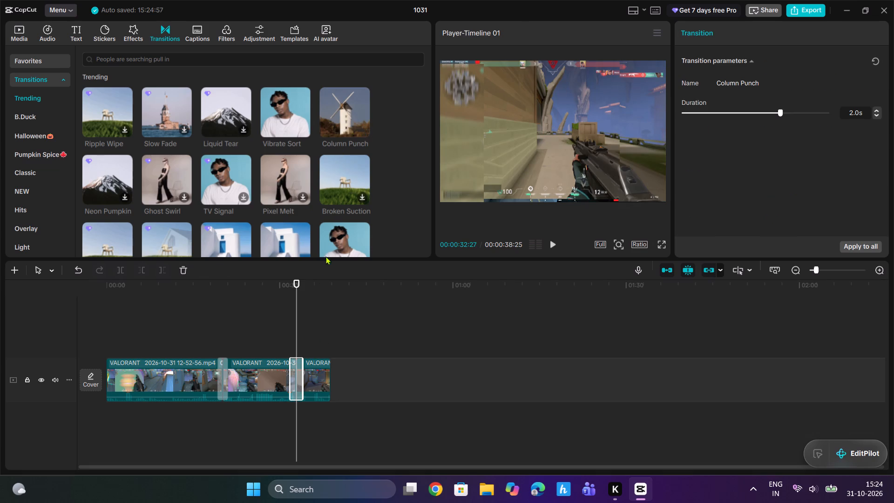
Return to the start of the timeline, select the first clip and set the video's aspect ratio to 9:16.
{"action": "left_click_drag", "start_coordinate": [298, 303], "coordinate": [169, 345]}
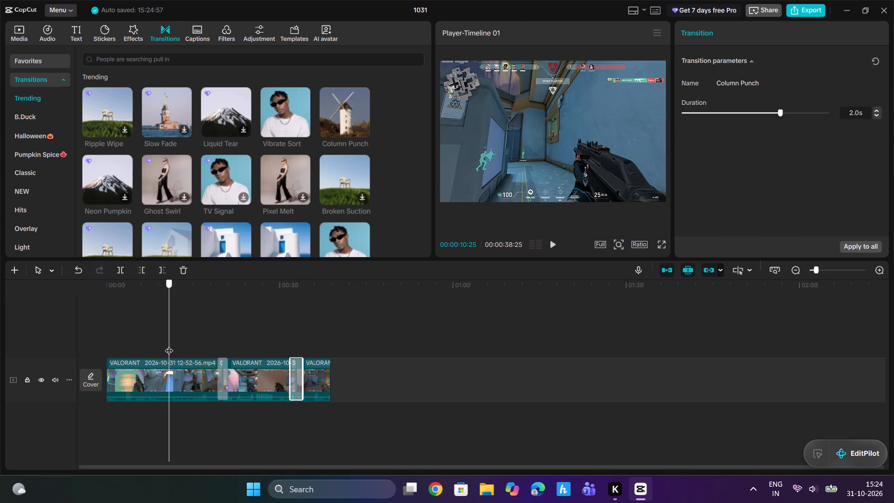
{"action": "left_click_drag", "start_coordinate": [169, 345], "coordinate": [71, 349]}
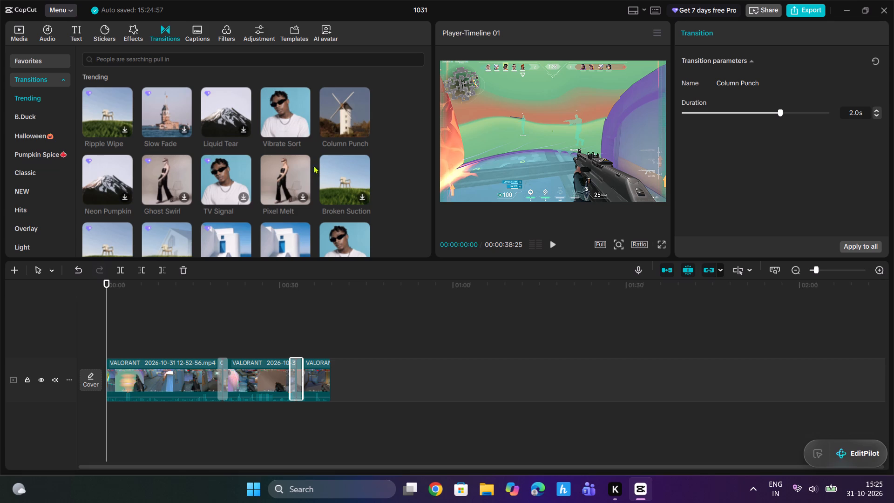
{"action": "left_click", "coordinate": [182, 384]}
{"action": "left_click", "coordinate": [643, 249]}
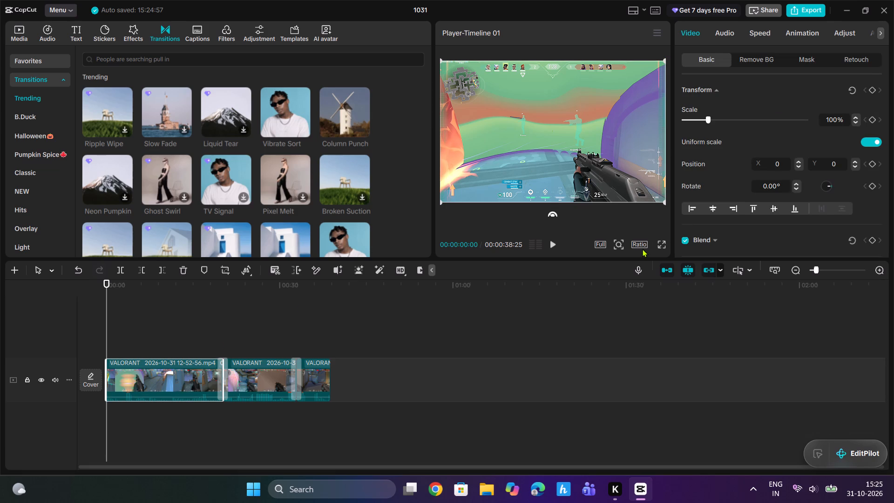
{"action": "left_click", "coordinate": [640, 246]}
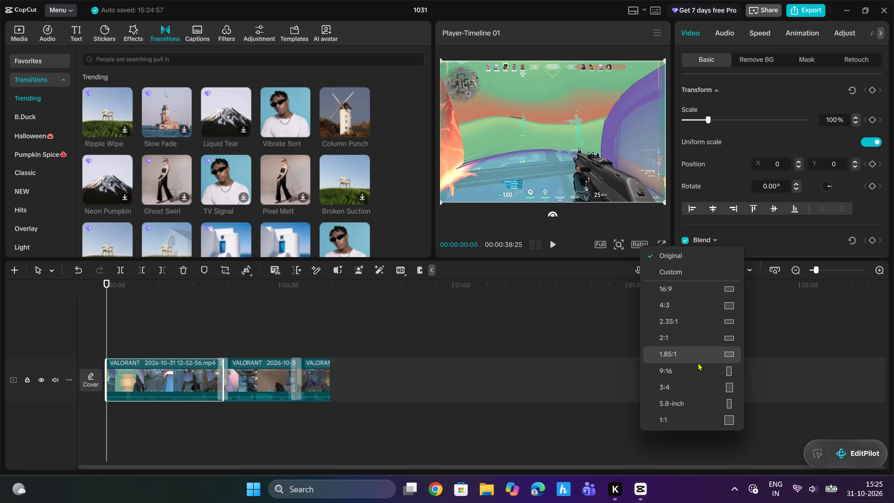
{"action": "left_click", "coordinate": [698, 373]}
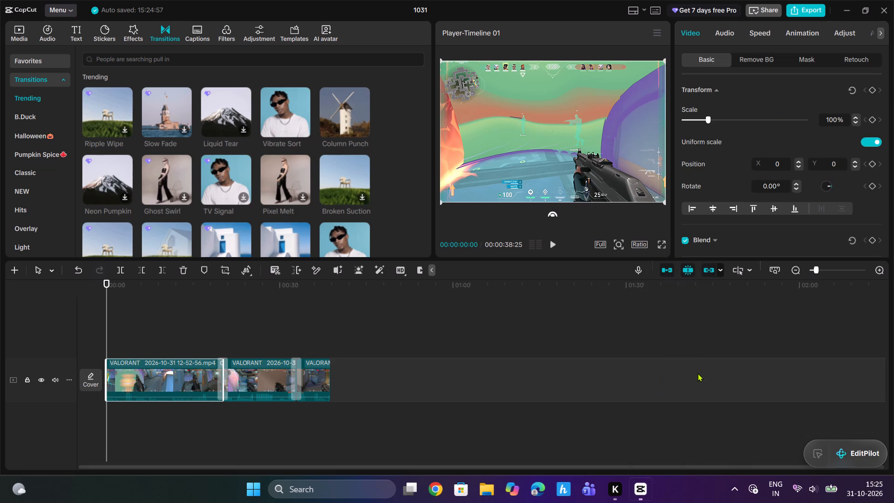
Enlarge the first clip in the vertical frame to a scale of 213%.
{"action": "left_click_drag", "start_coordinate": [503, 160], "coordinate": [427, 197]}
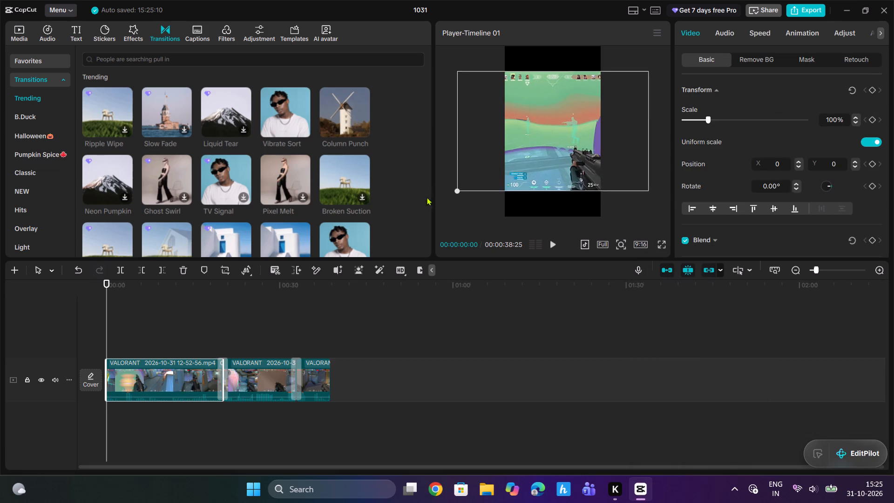
{"action": "left_click_drag", "start_coordinate": [427, 197], "coordinate": [421, 200]}
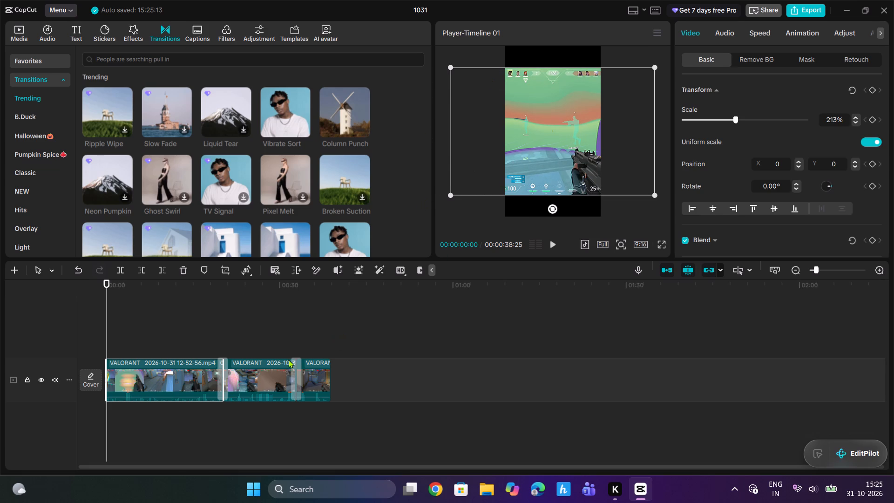
Set the second clip's scale to 213% to match the first clip.
{"action": "left_click", "coordinate": [257, 379]}
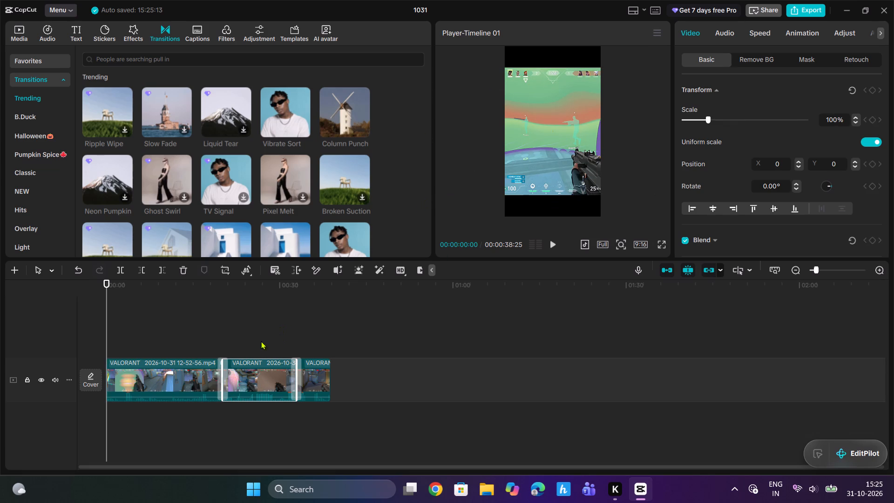
{"action": "left_click", "coordinate": [258, 326]}
{"action": "left_click", "coordinate": [265, 383]}
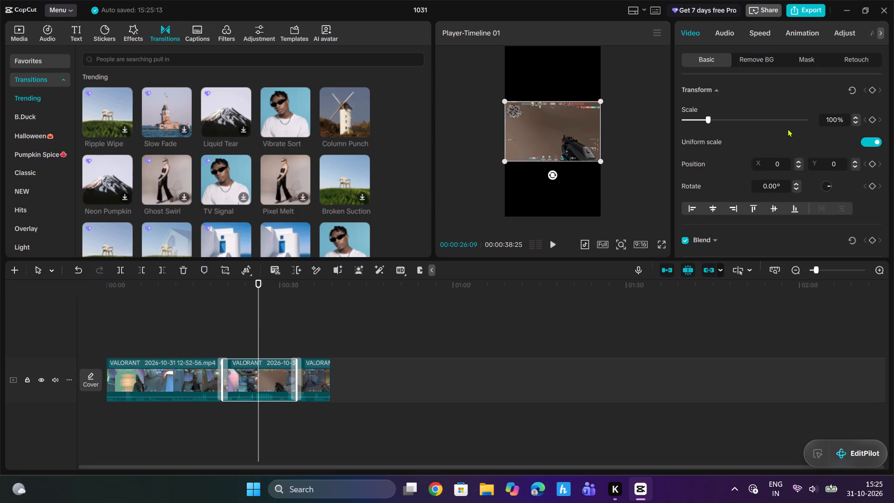
{"action": "left_click", "coordinate": [737, 117]}
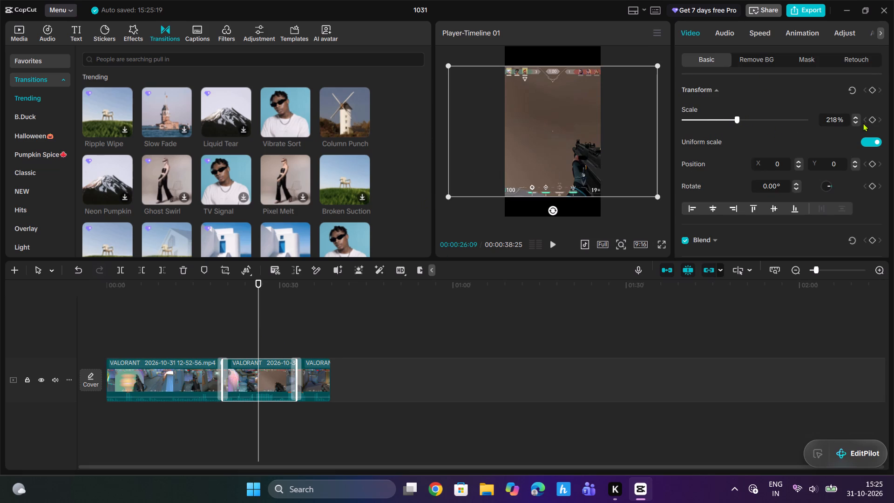
{"action": "left_click", "coordinate": [855, 122]}
{"action": "double_click", "coordinate": [855, 122]}
{"action": "left_click", "coordinate": [855, 122]}
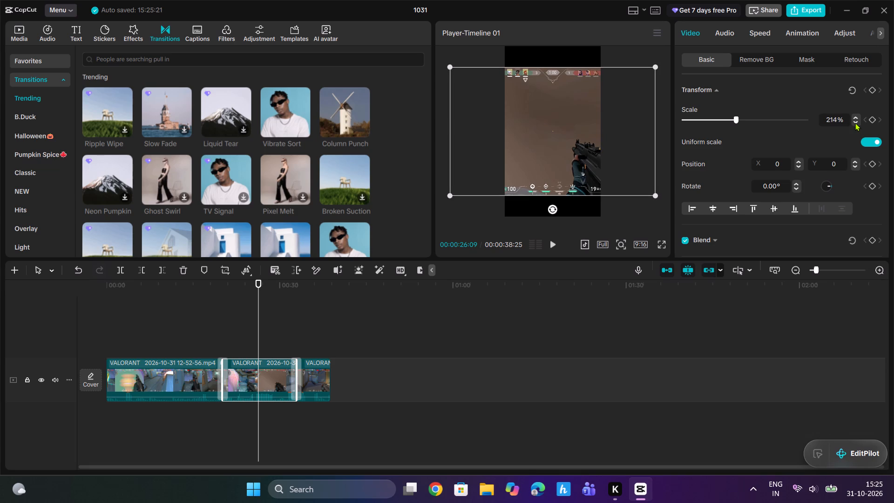
{"action": "left_click", "coordinate": [855, 122]}
Set the third clip's scale to 213% to match the other clips.
{"action": "left_click", "coordinate": [318, 331]}
{"action": "left_click", "coordinate": [319, 381]}
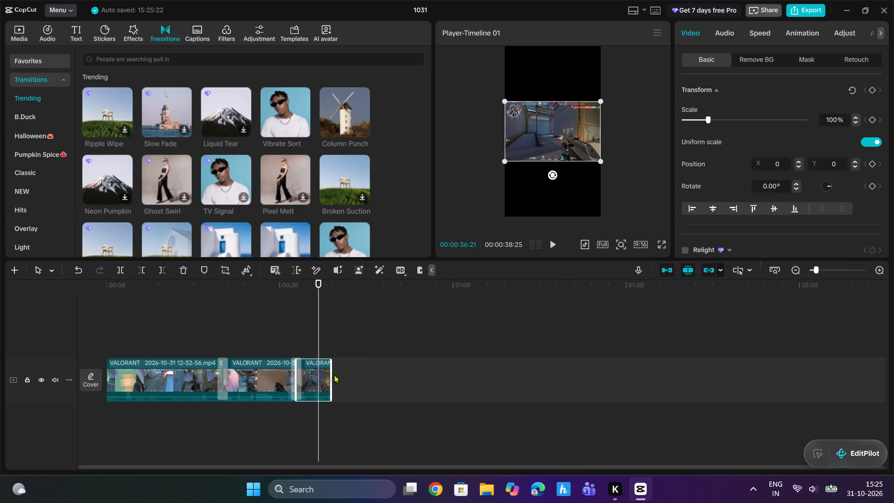
{"action": "left_click", "coordinate": [742, 118]}
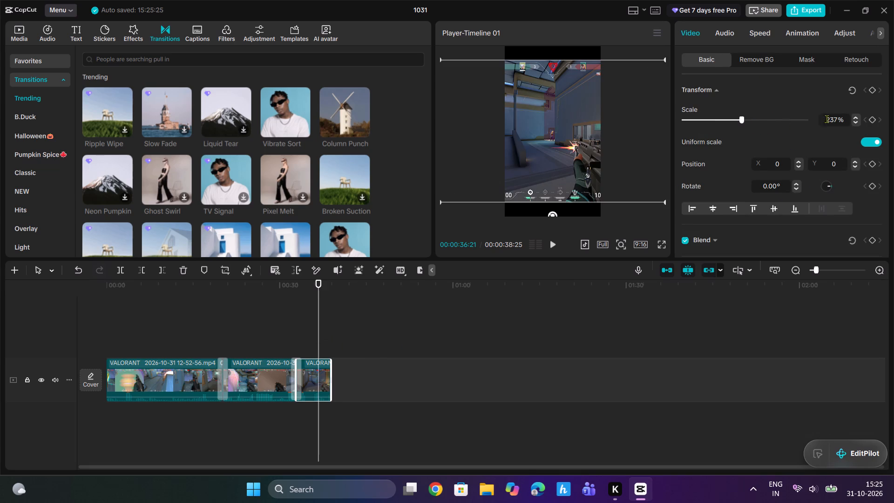
{"action": "left_click", "coordinate": [734, 118]}
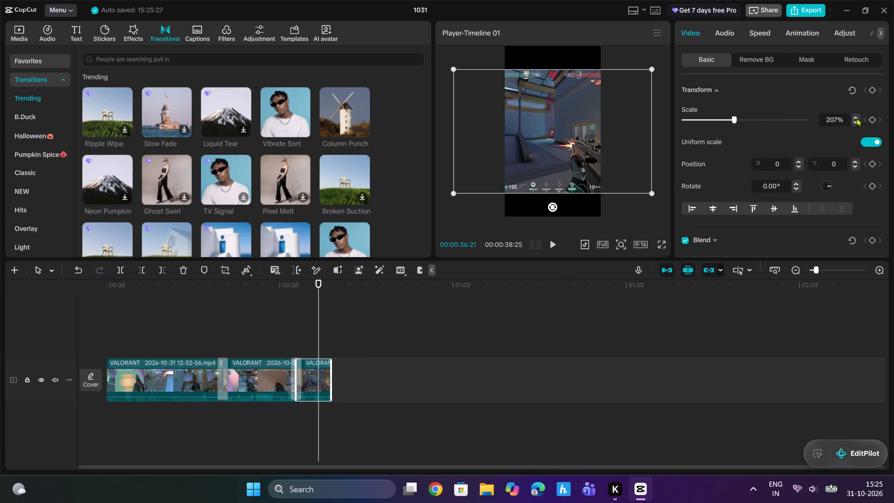
{"action": "triple_click", "coordinate": [853, 116]}
{"action": "left_click", "coordinate": [853, 116]}
{"action": "left_click", "coordinate": [853, 116]}
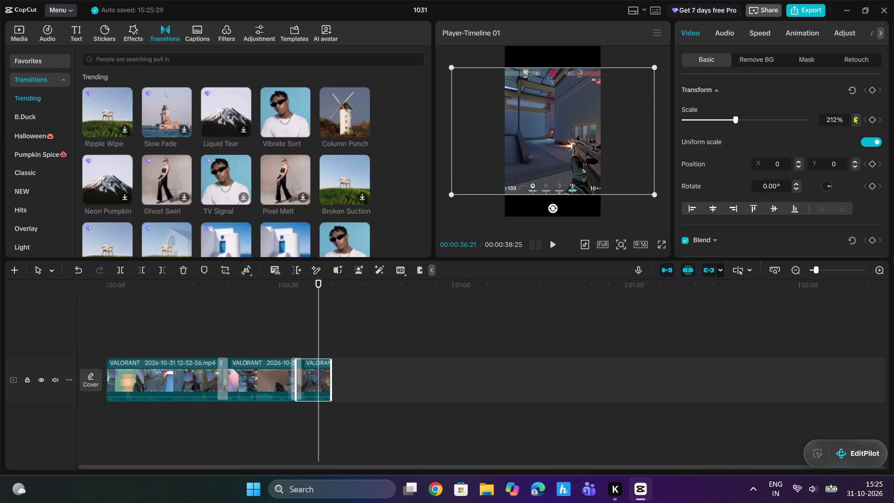
{"action": "left_click", "coordinate": [853, 116]}
Play the vertical edit from about 00:00:16:04 to its end to review both transitions and the framing.
{"action": "left_click_drag", "start_coordinate": [317, 280], "coordinate": [0, 312]}
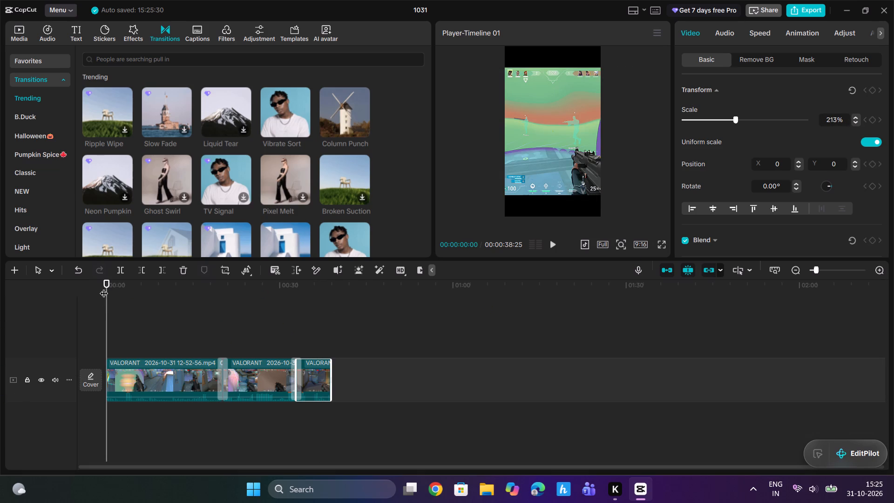
{"action": "left_click_drag", "start_coordinate": [104, 287], "coordinate": [200, 297]}
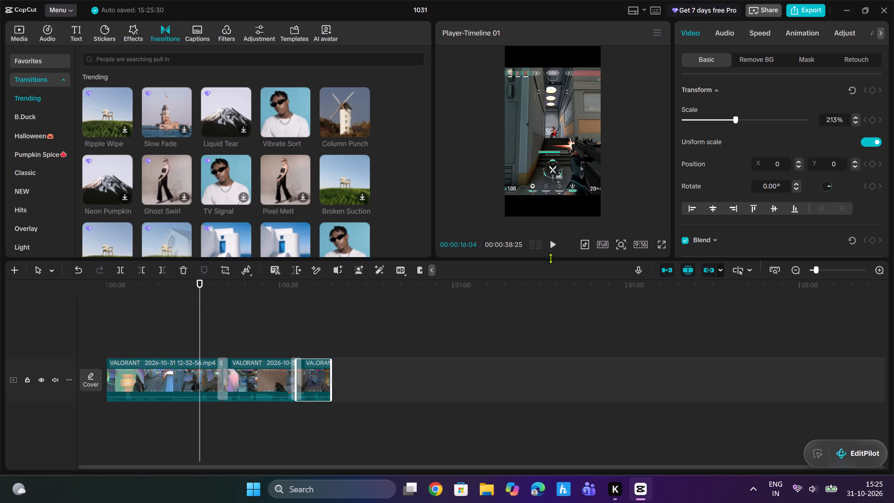
{"action": "left_click", "coordinate": [553, 244]}
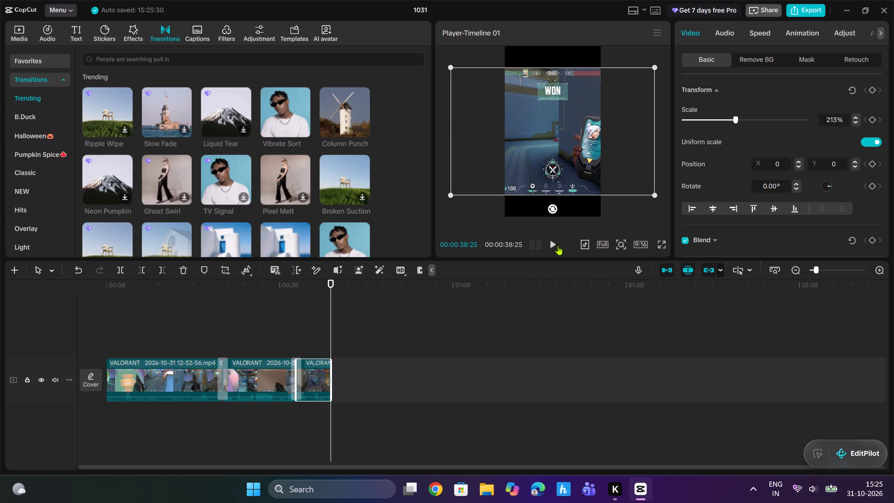
Extend the third clip's end to 00:00:43:06, review the added footage, and extend it further to 00:00:47:12.
{"action": "left_click_drag", "start_coordinate": [333, 374], "coordinate": [355, 372]}
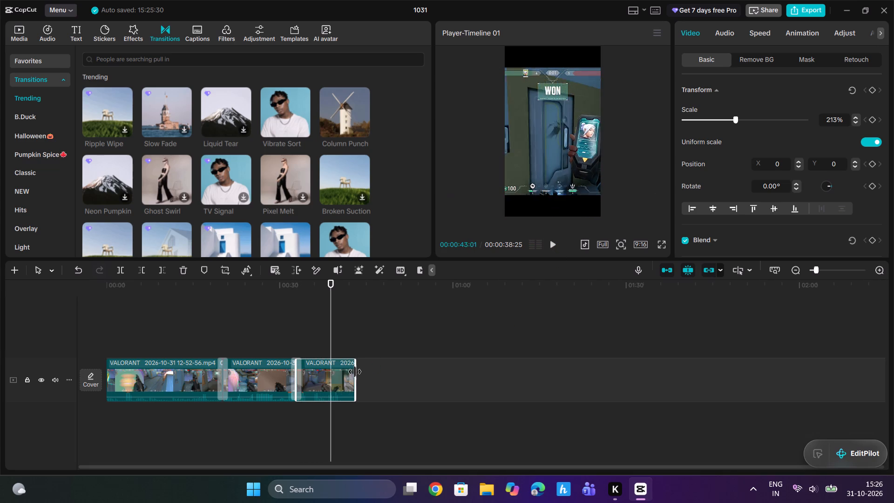
{"action": "left_click_drag", "start_coordinate": [355, 372], "coordinate": [356, 372]}
{"action": "left_click_drag", "start_coordinate": [328, 295], "coordinate": [289, 303]}
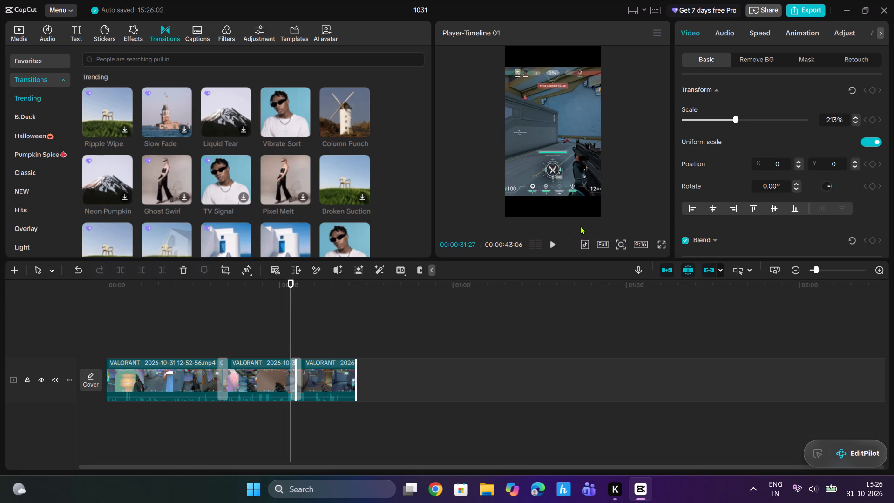
{"action": "left_click", "coordinate": [555, 244]}
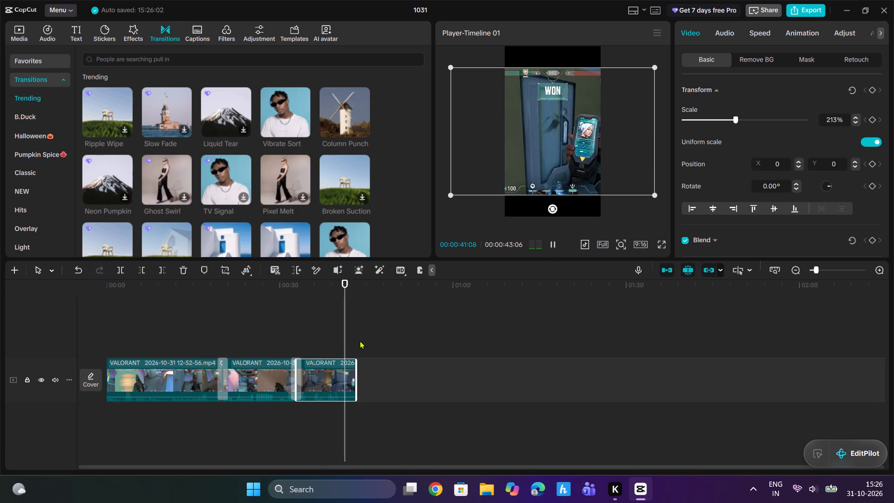
{"action": "left_click_drag", "start_coordinate": [350, 295], "coordinate": [339, 302]}
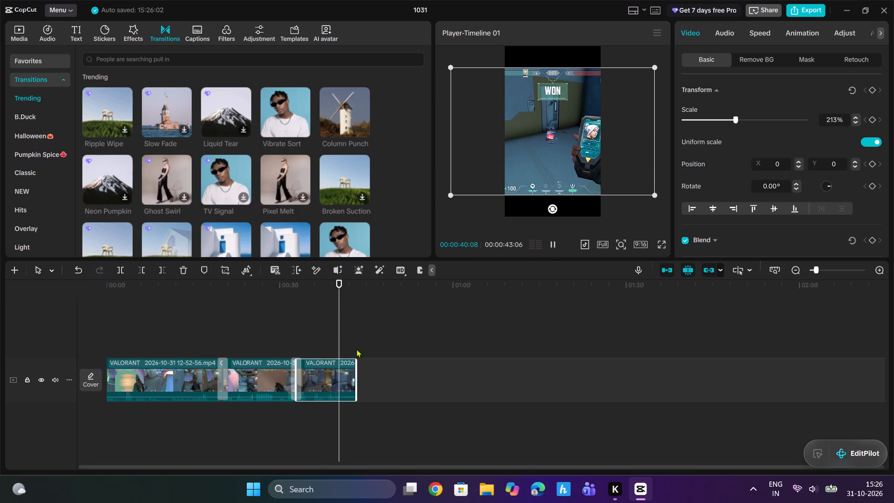
{"action": "left_click_drag", "start_coordinate": [358, 374], "coordinate": [379, 374]}
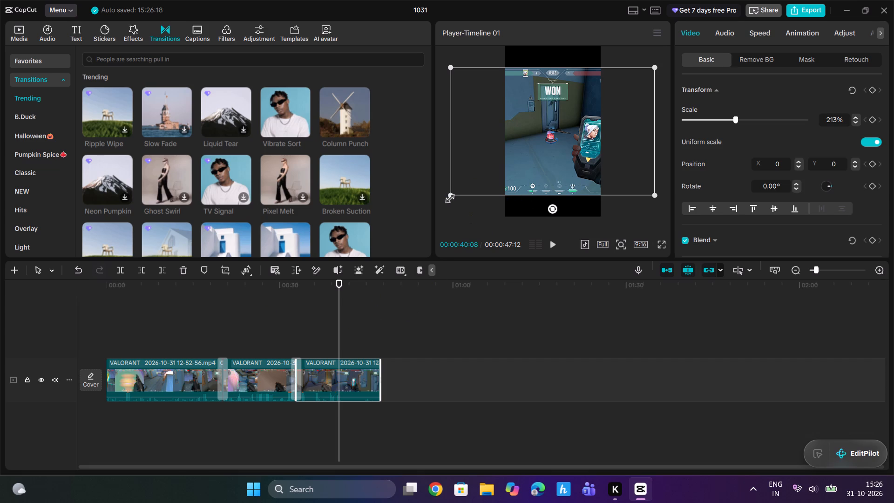
Shrink the third clip to a scale of 101% and check its ending in the full-screen preview.
{"action": "left_click_drag", "start_coordinate": [448, 196], "coordinate": [530, 175]}
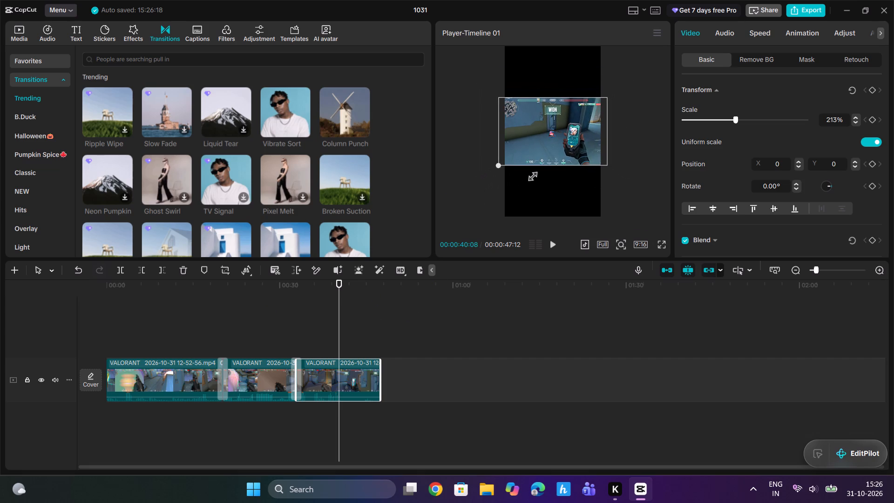
{"action": "left_click_drag", "start_coordinate": [530, 175], "coordinate": [537, 173]}
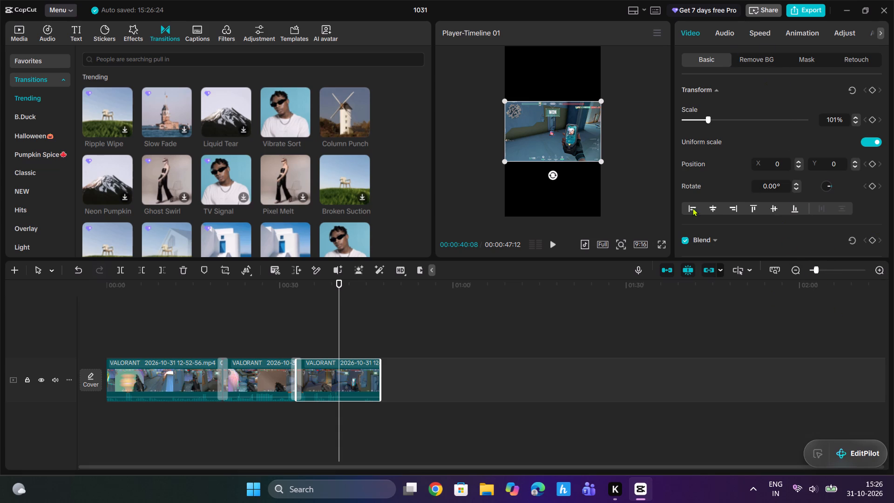
{"action": "left_click", "coordinate": [664, 242]}
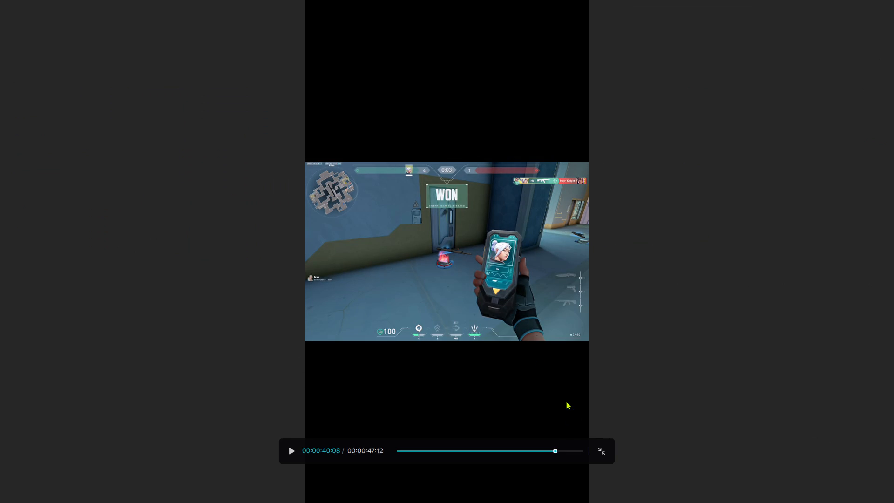
{"action": "left_click", "coordinate": [557, 448]}
{"action": "left_click_drag", "start_coordinate": [554, 450], "coordinate": [577, 451]}
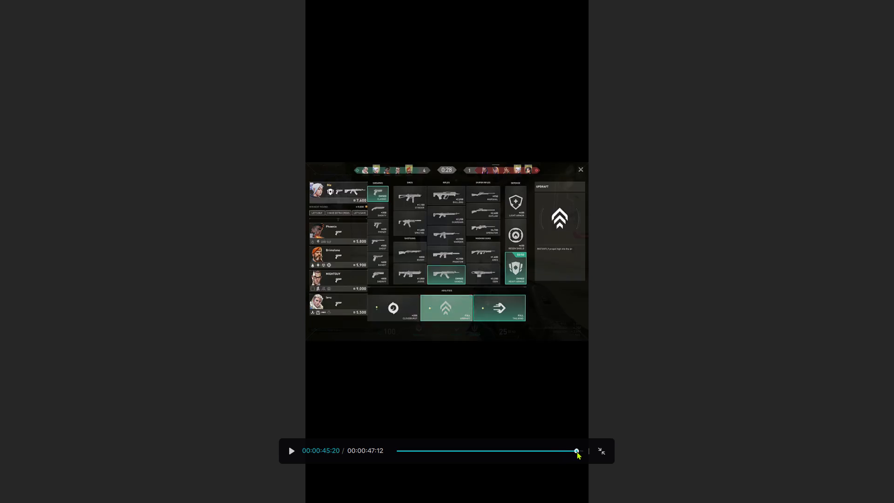
{"action": "left_click_drag", "start_coordinate": [577, 451], "coordinate": [593, 452]}
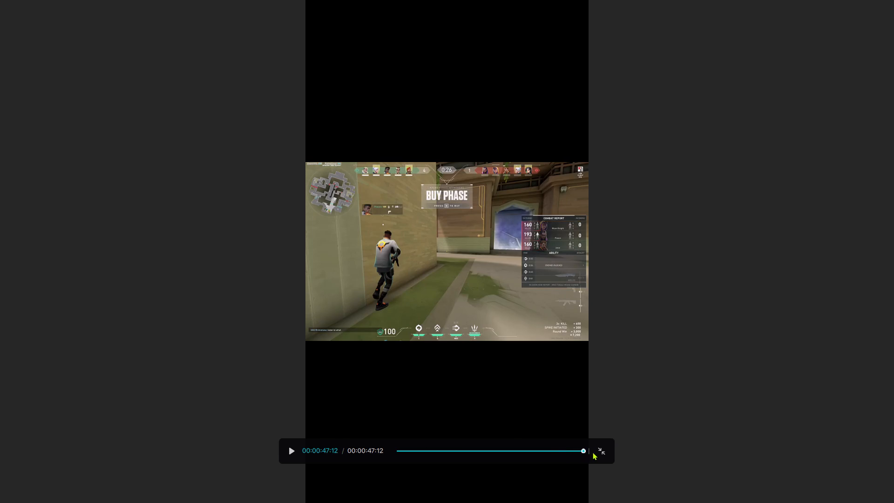
{"action": "left_click_drag", "start_coordinate": [593, 452], "coordinate": [597, 451]}
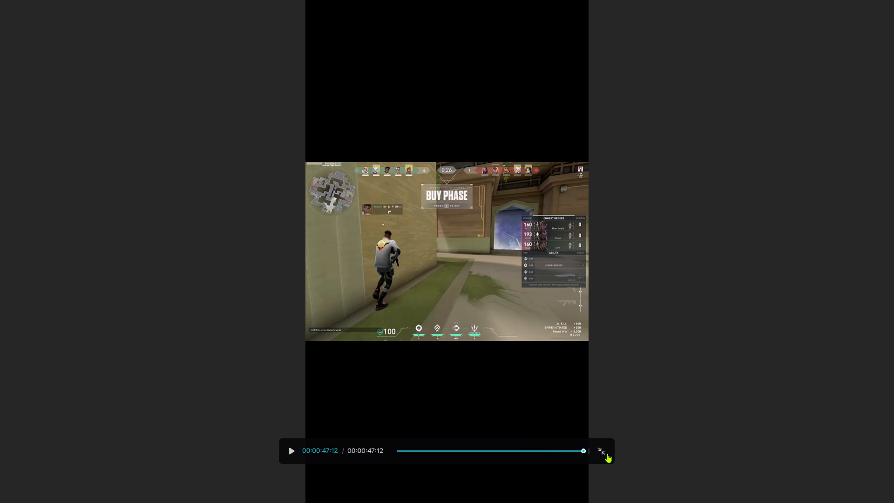
{"action": "left_click", "coordinate": [608, 453]}
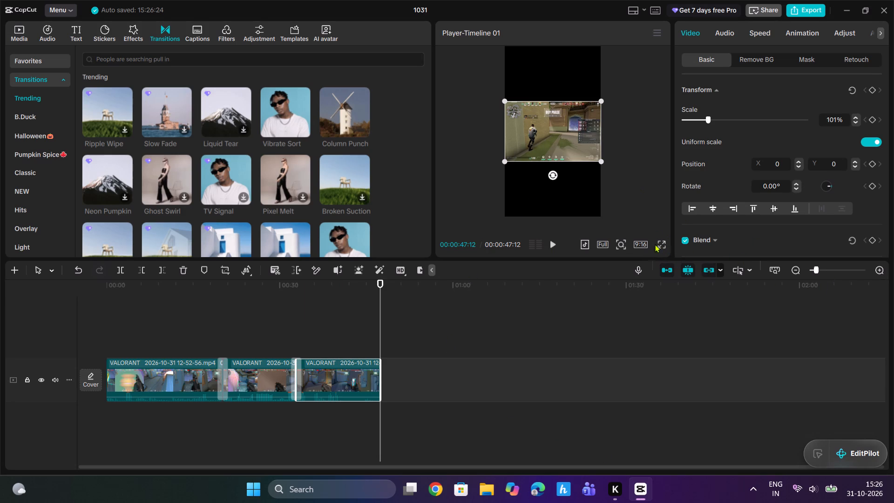
Change the project's aspect ratio to Original.
{"action": "left_click", "coordinate": [639, 241]}
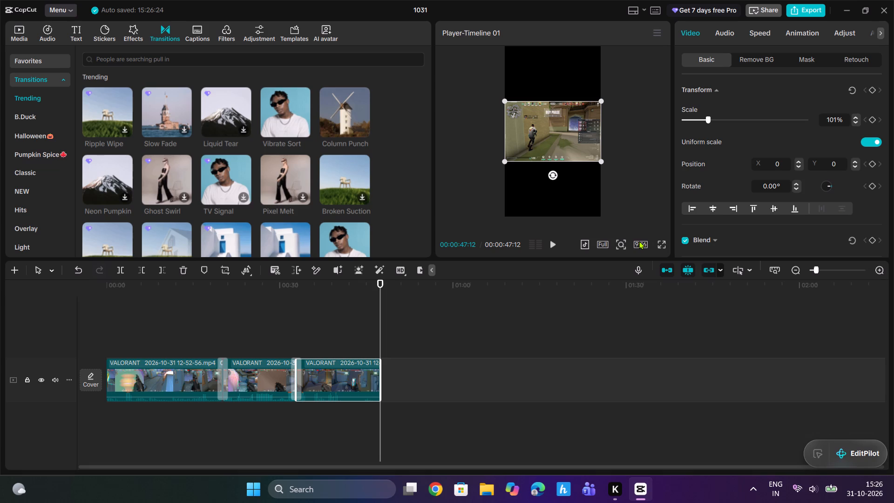
{"action": "left_click", "coordinate": [639, 244]}
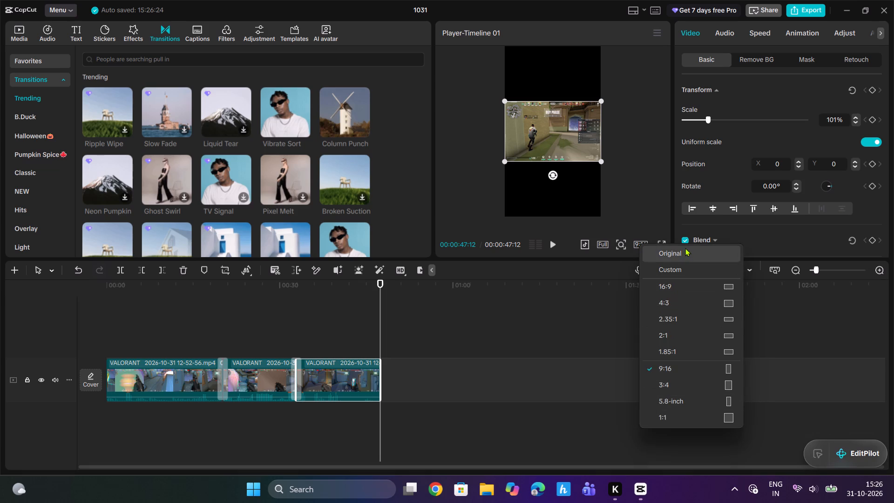
{"action": "left_click", "coordinate": [685, 247]}
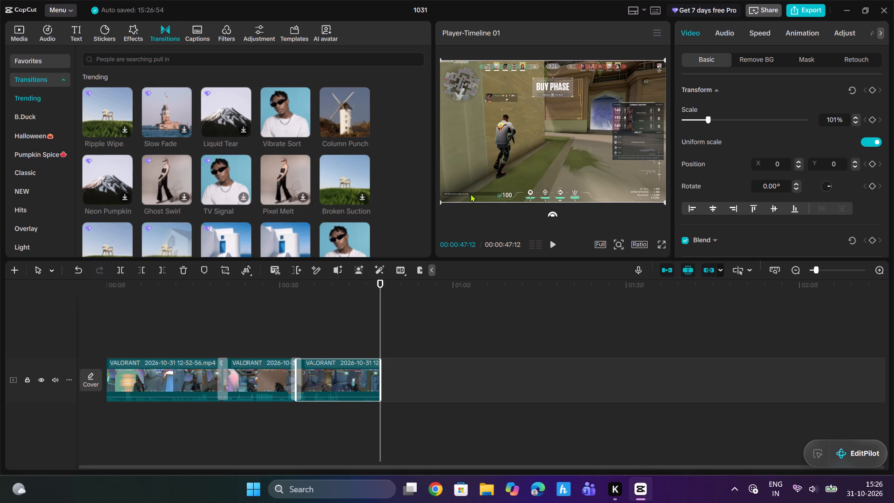
Capture a screenshot of the in-game chat line and shield area from the full-screen preview of the last frame.
{"action": "left_click", "coordinate": [662, 244]}
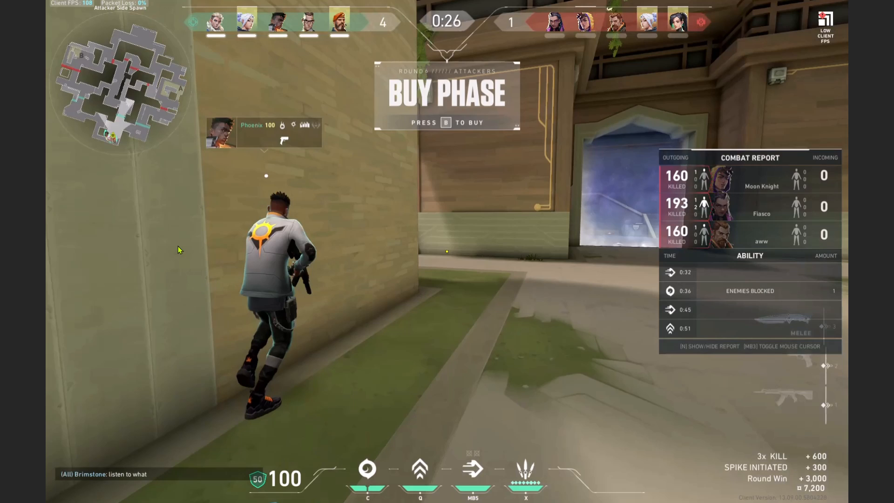
{"action": "key", "text": "Print"}
{"action": "left_click_drag", "start_coordinate": [55, 452], "coordinate": [124, 461]}
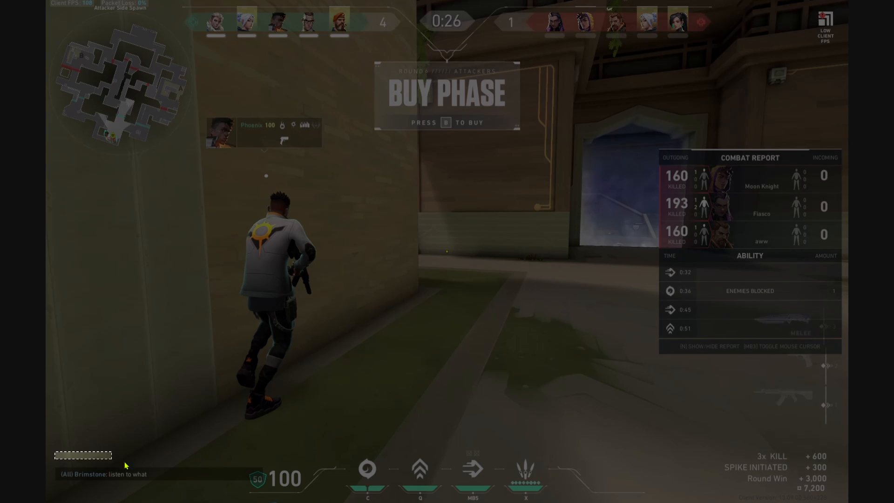
{"action": "left_click_drag", "start_coordinate": [124, 461], "coordinate": [298, 495]}
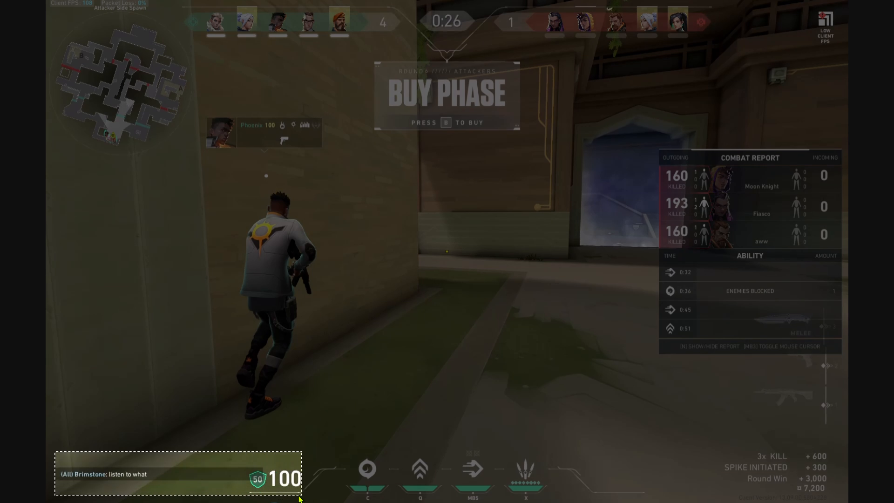
{"action": "left_click_drag", "start_coordinate": [298, 495], "coordinate": [278, 495]}
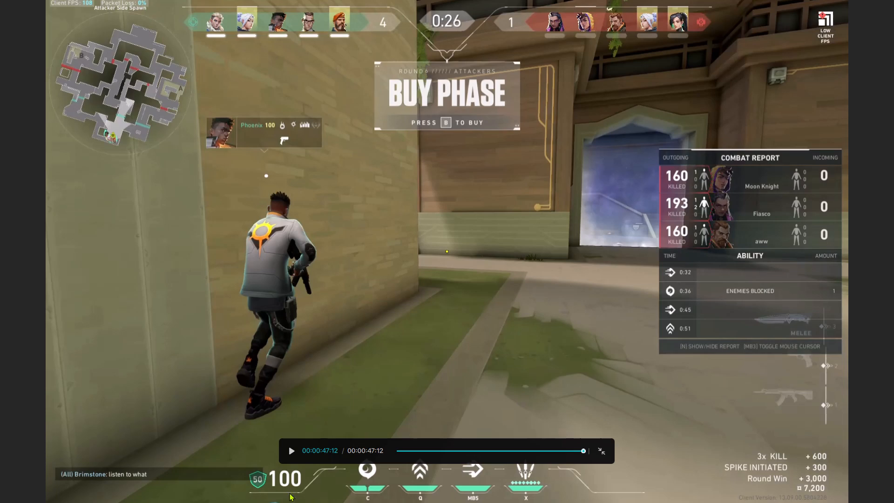
{"action": "left_click", "coordinate": [605, 449]}
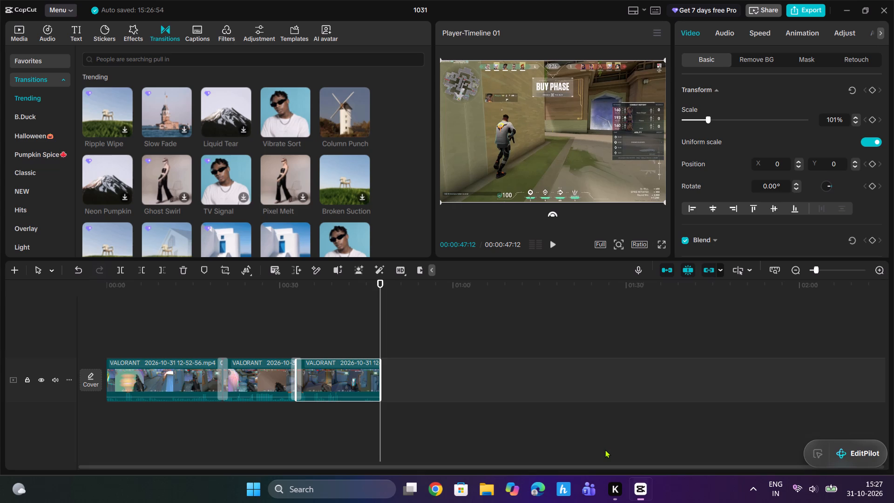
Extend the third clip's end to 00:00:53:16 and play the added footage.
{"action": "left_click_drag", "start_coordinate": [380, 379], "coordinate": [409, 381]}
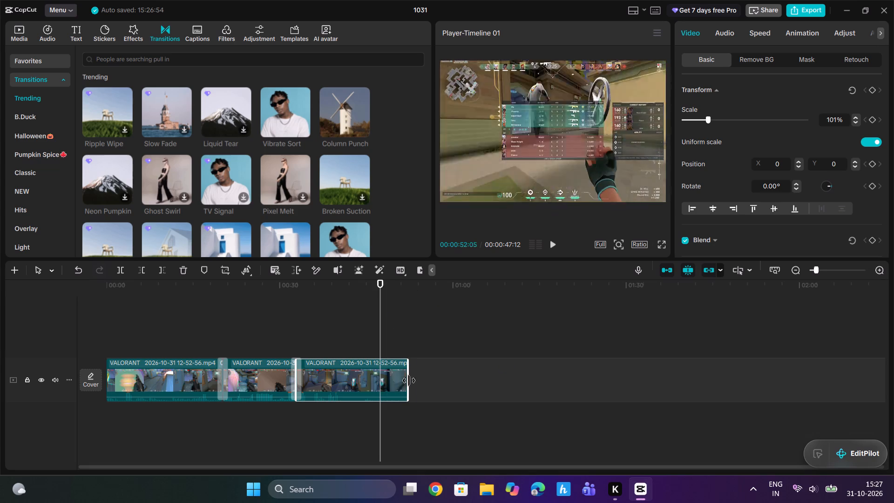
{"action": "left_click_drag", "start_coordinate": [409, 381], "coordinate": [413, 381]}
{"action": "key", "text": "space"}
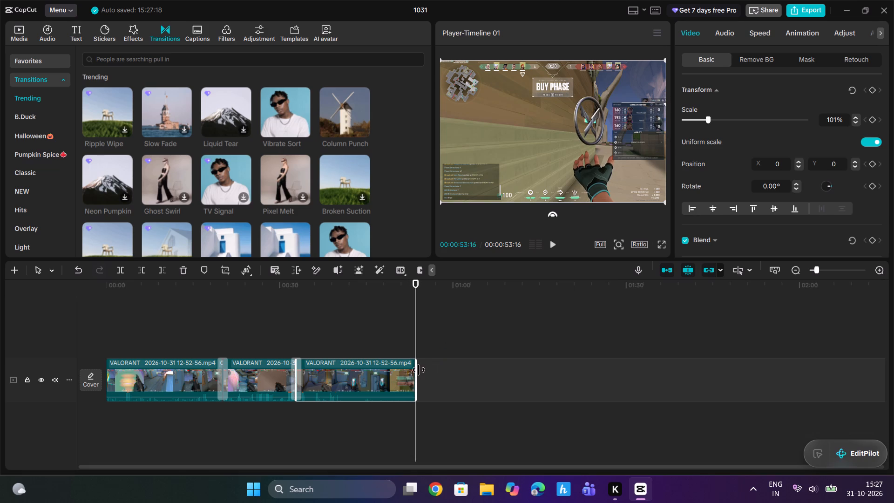
Trim the third clip's end back to 00:00:43:21 and play the clip from around its opening transition.
{"action": "left_click_drag", "start_coordinate": [417, 372], "coordinate": [369, 382]}
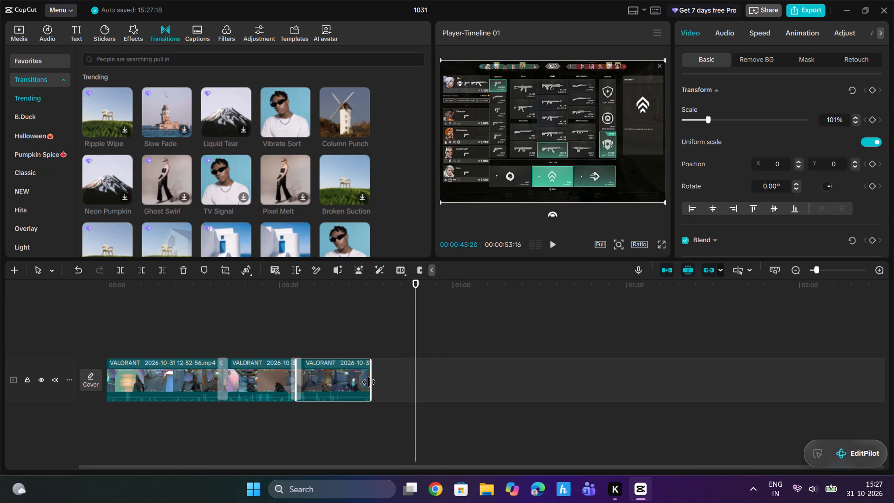
{"action": "left_click_drag", "start_coordinate": [369, 382], "coordinate": [358, 385]}
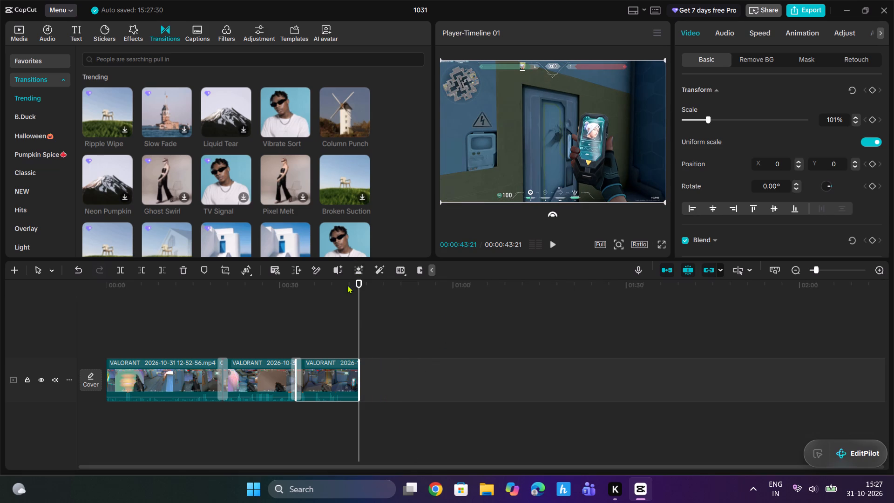
{"action": "left_click_drag", "start_coordinate": [353, 289], "coordinate": [289, 321]}
{"action": "key", "text": "space"}
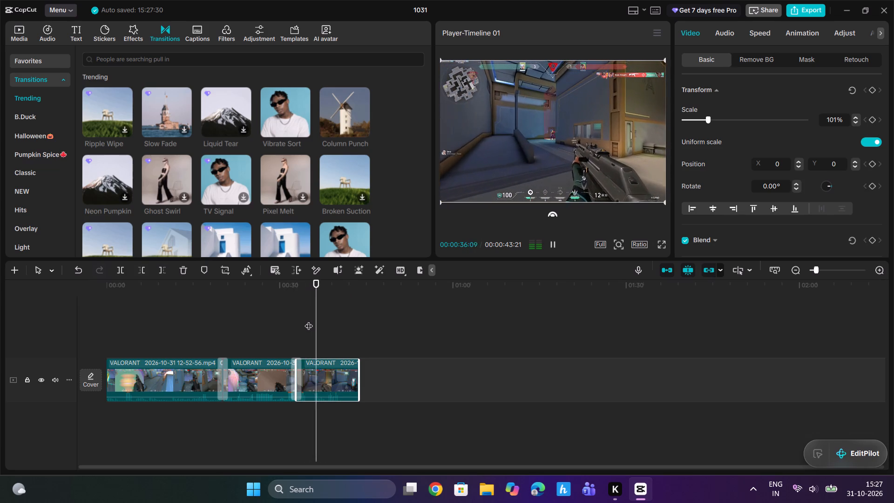
{"action": "key", "text": "space"}
Set the project's aspect ratio to 9:16.
{"action": "left_click", "coordinate": [638, 245]}
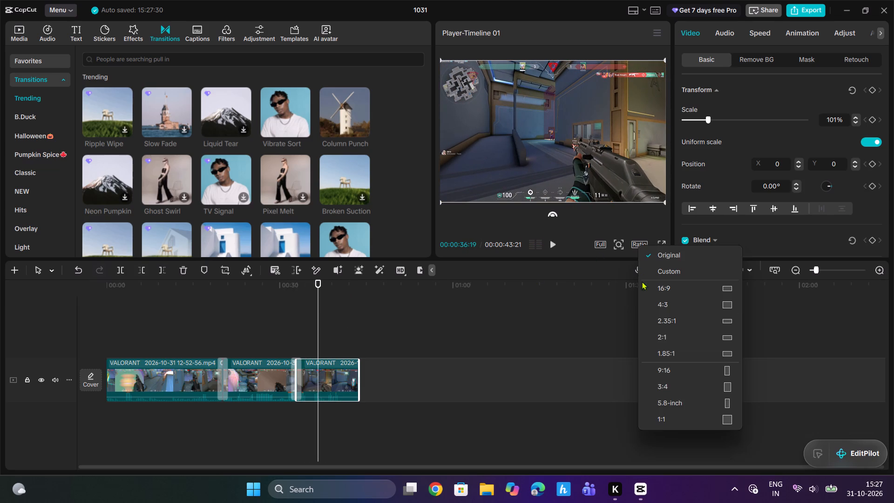
{"action": "left_click", "coordinate": [686, 371]}
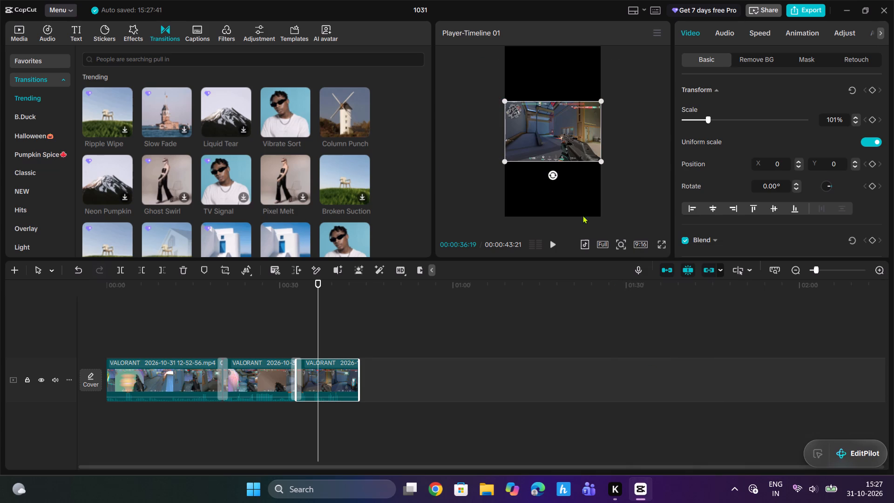
Enlarge the third clip in the vertical frame to a scale of 213%.
{"action": "left_click_drag", "start_coordinate": [506, 161], "coordinate": [442, 205]}
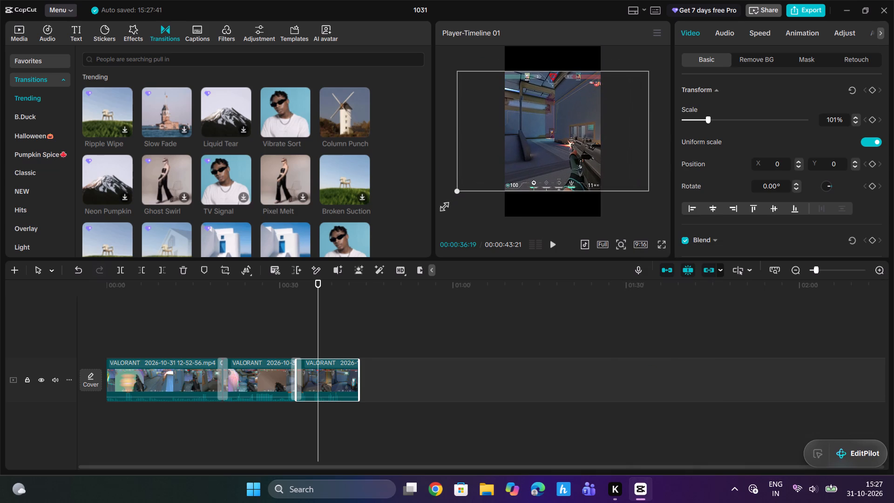
{"action": "left_click_drag", "start_coordinate": [442, 205], "coordinate": [442, 205]}
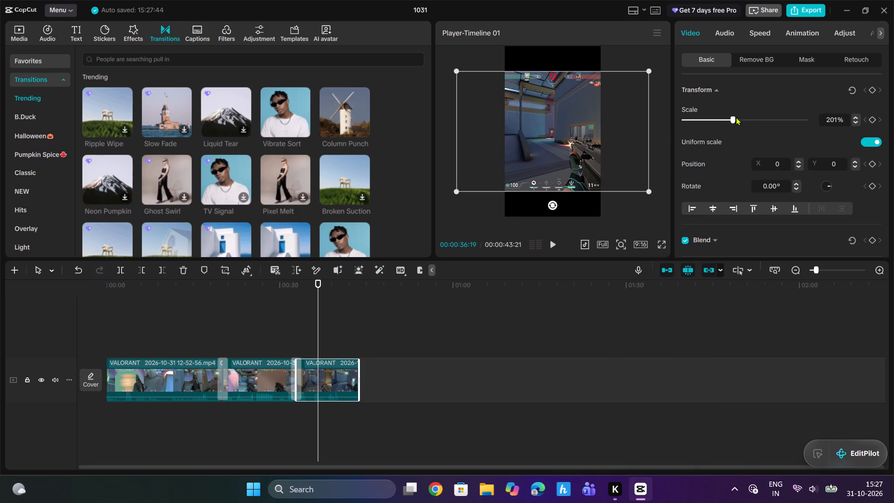
{"action": "left_click", "coordinate": [736, 117]}
{"action": "triple_click", "coordinate": [855, 122]}
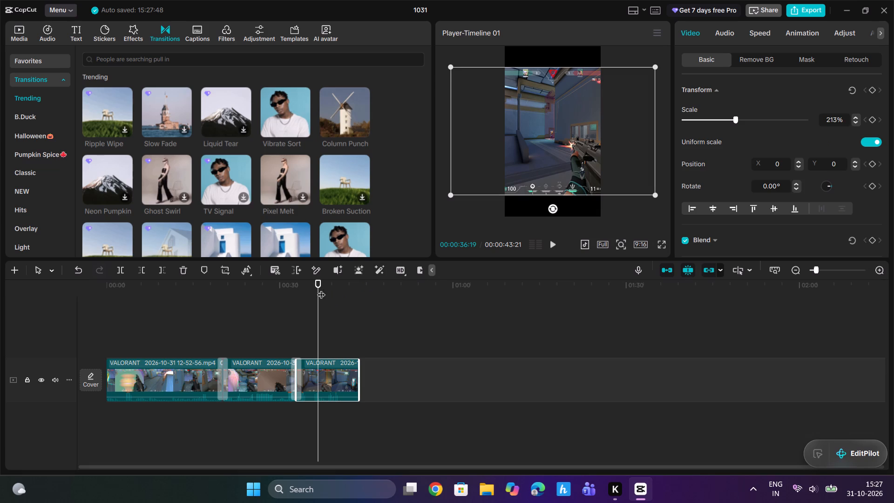
Import the chat-message screenshot (152713.png) from the device's Screenshots folder into the project media.
{"action": "left_click_drag", "start_coordinate": [317, 288], "coordinate": [333, 302]}
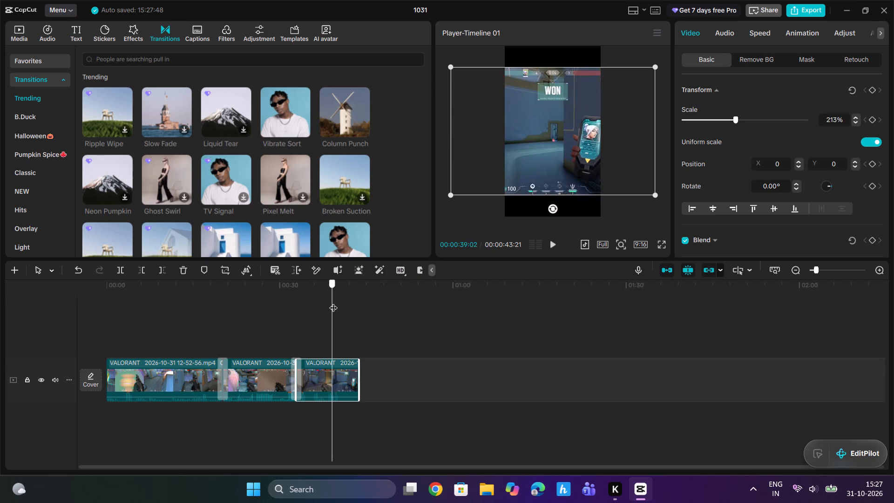
{"action": "left_click_drag", "start_coordinate": [333, 302], "coordinate": [343, 303]}
{"action": "left_click", "coordinate": [21, 33]}
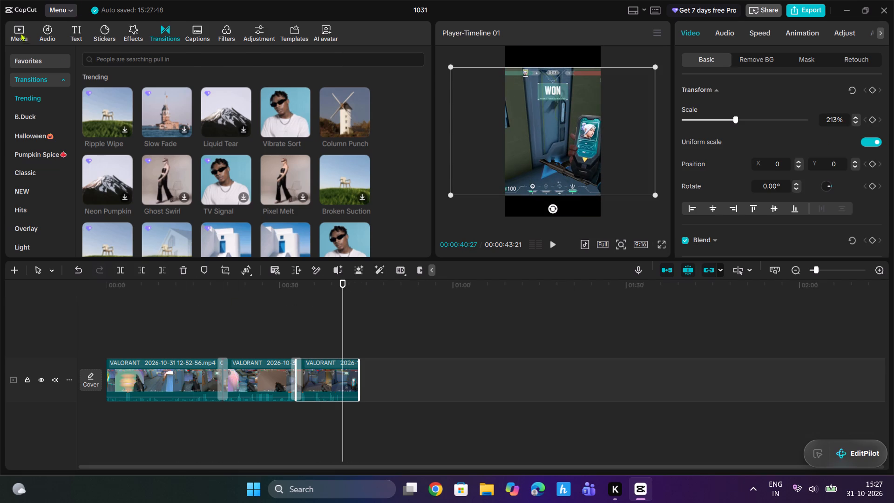
{"action": "left_click", "coordinate": [96, 60]}
{"action": "left_click", "coordinate": [121, 77]}
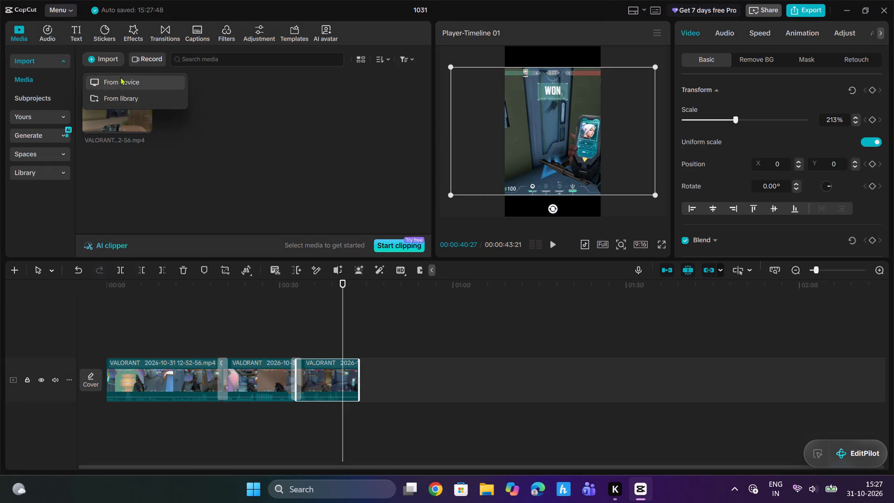
{"action": "scroll", "coordinate": [43, 161], "scroll_direction": "down", "scroll_amount": 7}
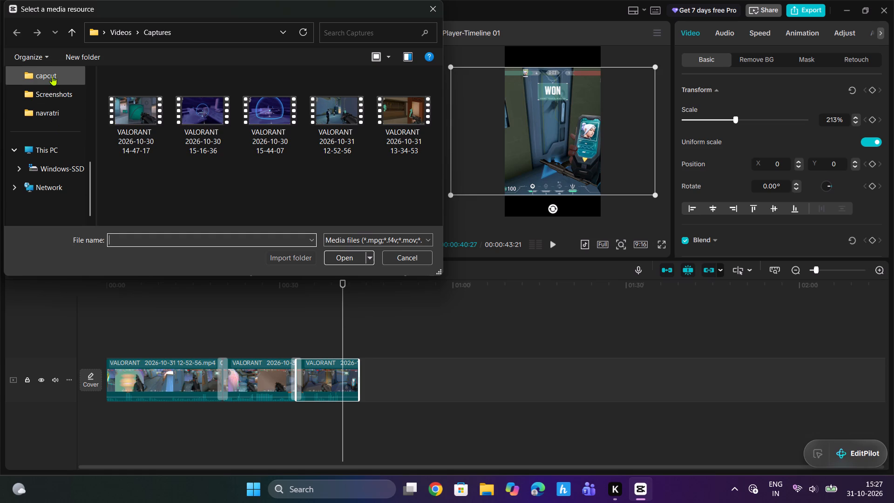
{"action": "scroll", "coordinate": [37, 110], "scroll_direction": "up", "scroll_amount": 1}
{"action": "left_click", "coordinate": [65, 133]}
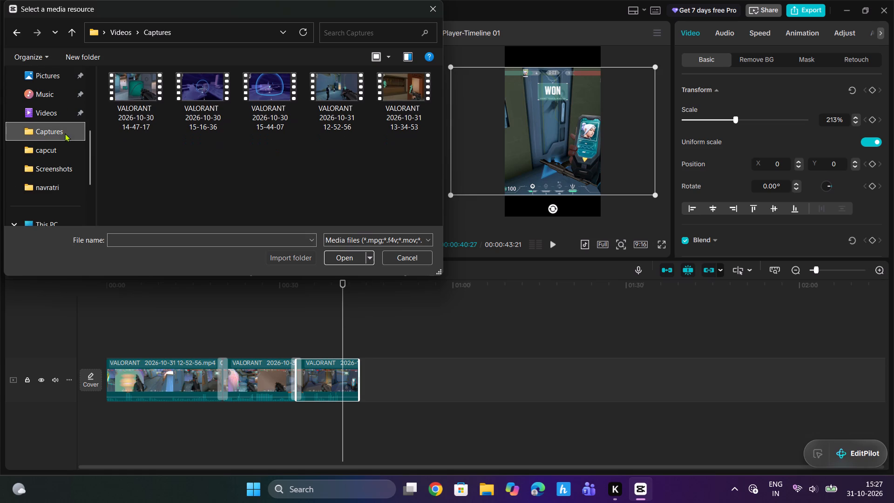
{"action": "left_click", "coordinate": [44, 172]}
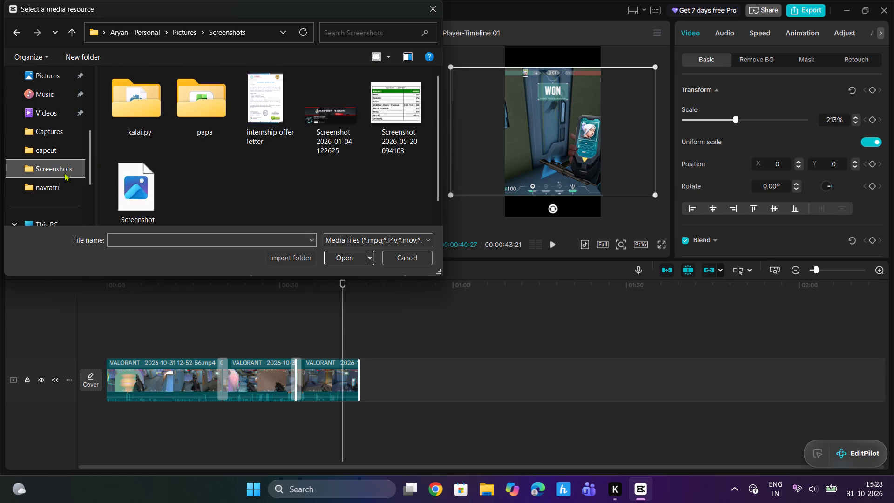
{"action": "double_click", "coordinate": [130, 194]}
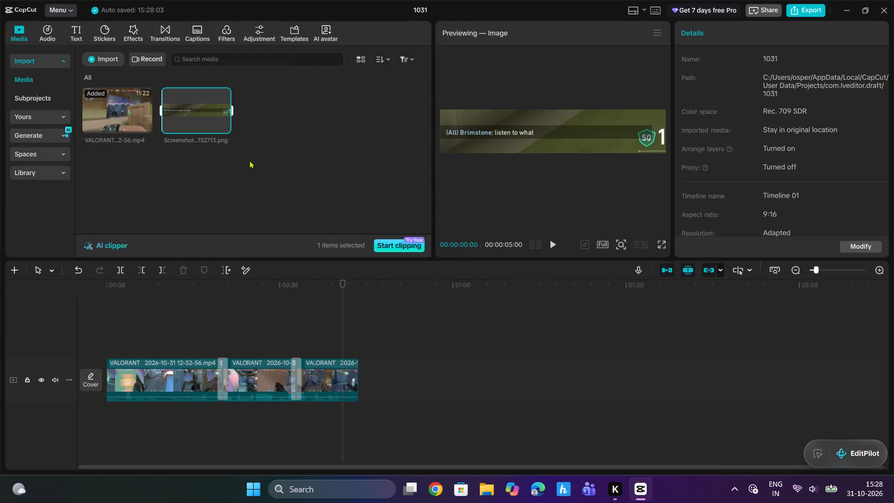
Place the imported screenshot on a new track above the third clip.
{"action": "left_click_drag", "start_coordinate": [208, 109], "coordinate": [317, 318]}
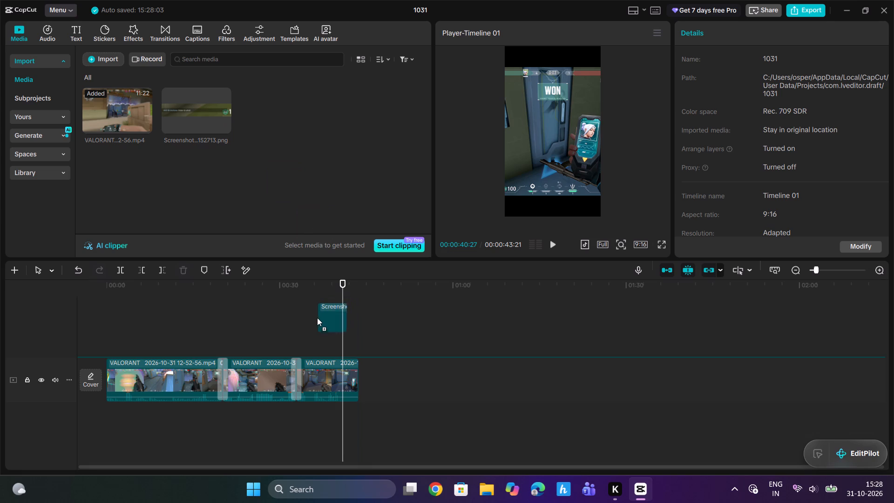
{"action": "left_click_drag", "start_coordinate": [317, 318], "coordinate": [312, 337]}
Shrink the screenshot overlay to a scale of 58% and move it to the footage's lower-left area at X -450, Y -885.
{"action": "left_click_drag", "start_coordinate": [342, 286], "coordinate": [332, 290]}
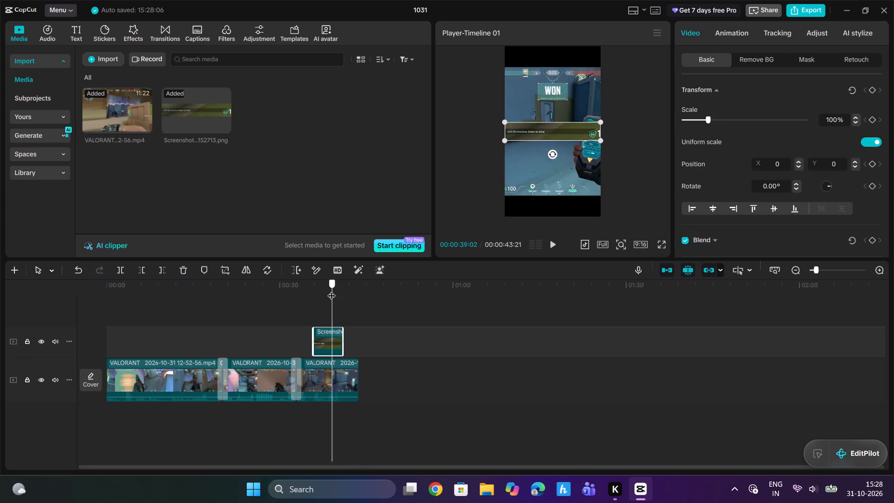
{"action": "left_click_drag", "start_coordinate": [332, 290], "coordinate": [317, 296]}
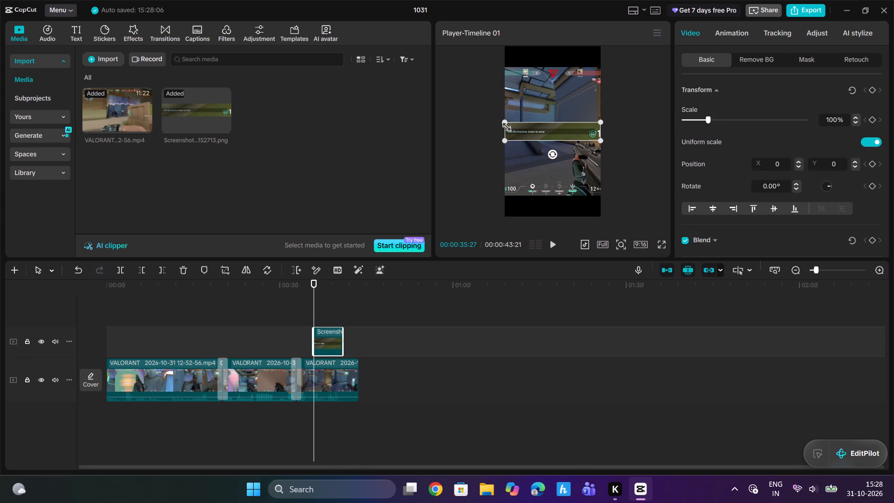
{"action": "left_click_drag", "start_coordinate": [503, 121], "coordinate": [535, 130]}
{"action": "left_click_drag", "start_coordinate": [546, 131], "coordinate": [547, 142]}
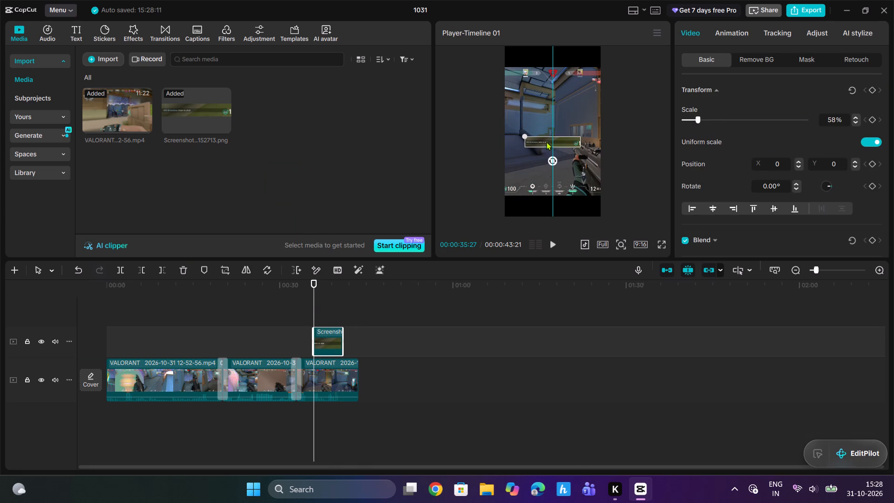
{"action": "left_click_drag", "start_coordinate": [547, 142], "coordinate": [530, 170]}
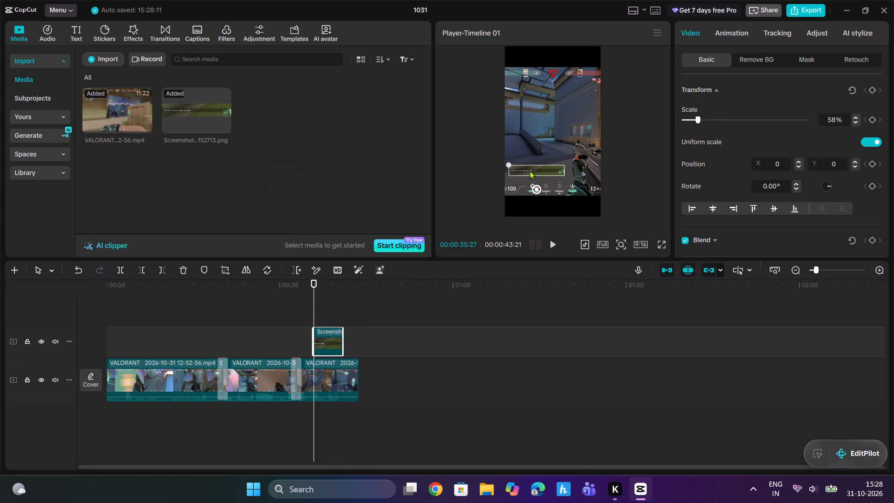
{"action": "left_click_drag", "start_coordinate": [530, 170], "coordinate": [526, 170]}
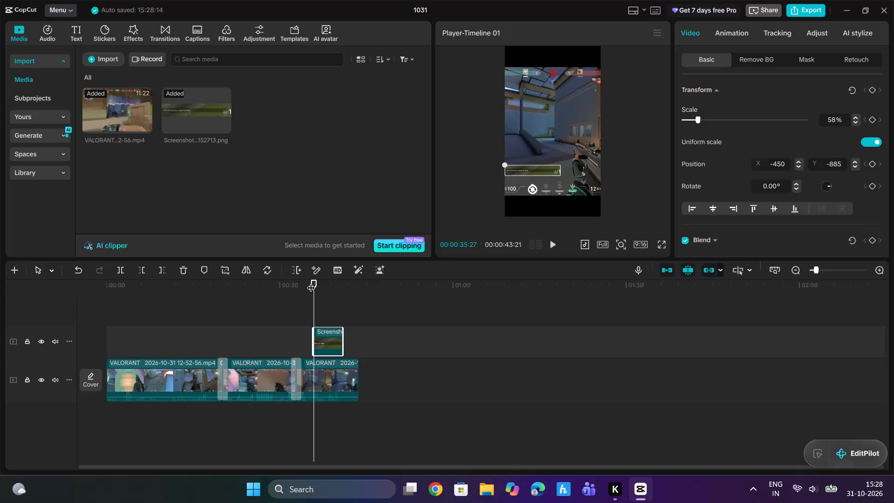
Shift the screenshot overlay later so it ends together with the third clip, and scrub through it to check the timing.
{"action": "left_click_drag", "start_coordinate": [313, 282], "coordinate": [331, 295]}
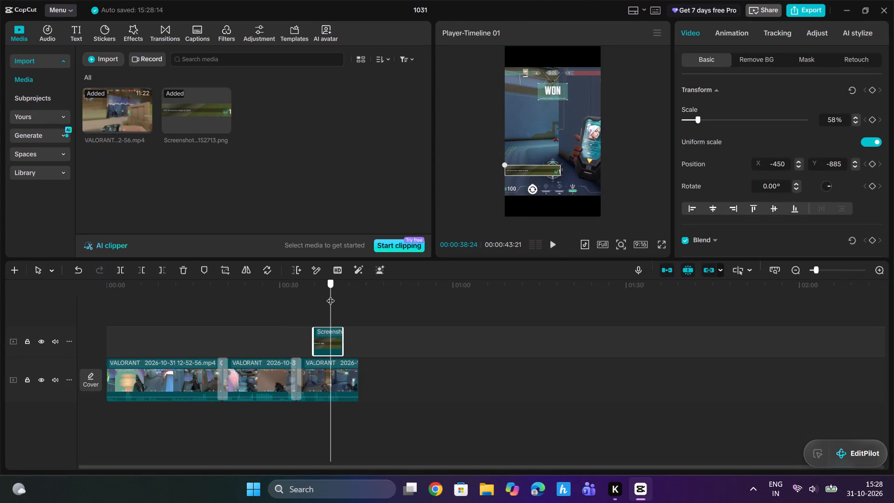
{"action": "left_click_drag", "start_coordinate": [331, 295], "coordinate": [312, 301]}
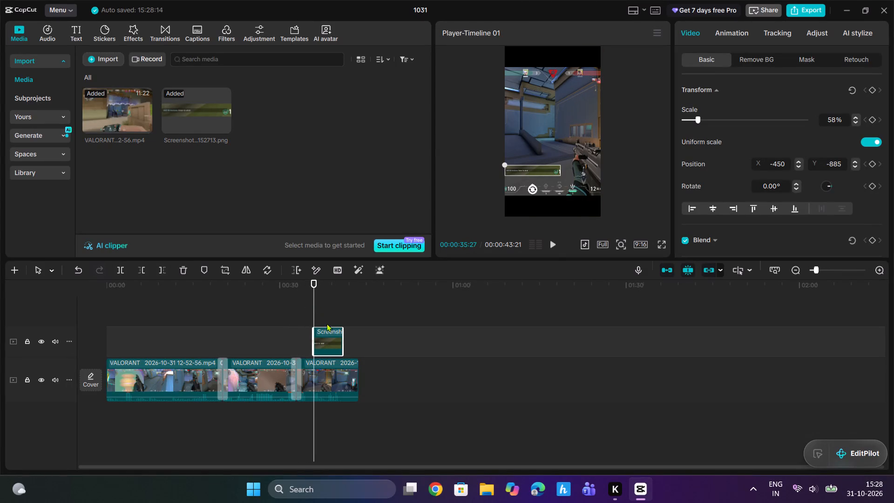
{"action": "left_click_drag", "start_coordinate": [331, 335], "coordinate": [347, 336]}
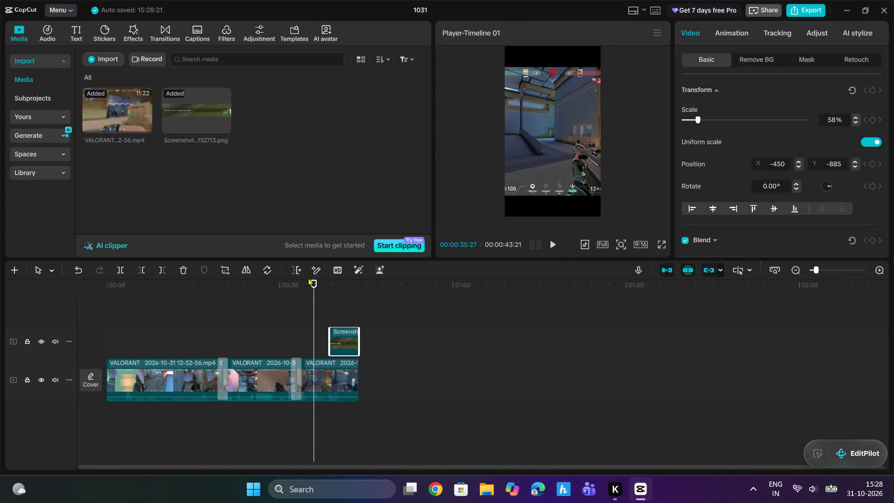
{"action": "left_click_drag", "start_coordinate": [314, 284], "coordinate": [328, 285]}
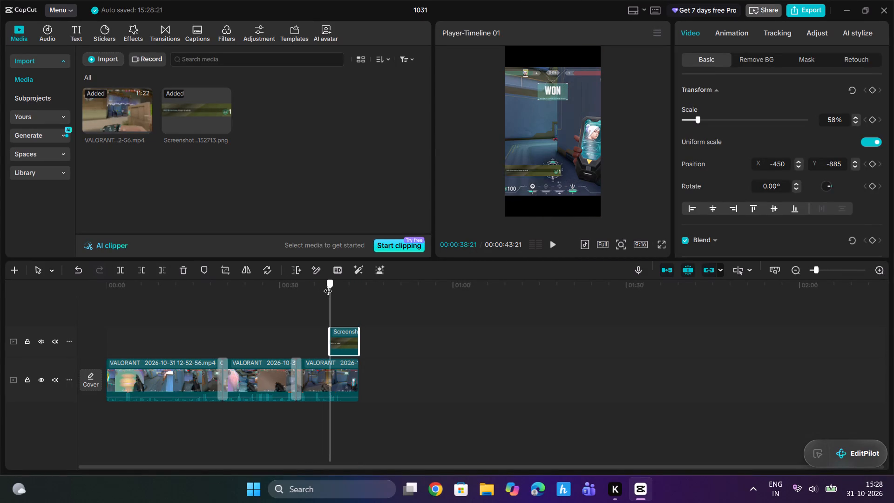
{"action": "left_click_drag", "start_coordinate": [328, 285], "coordinate": [344, 290]}
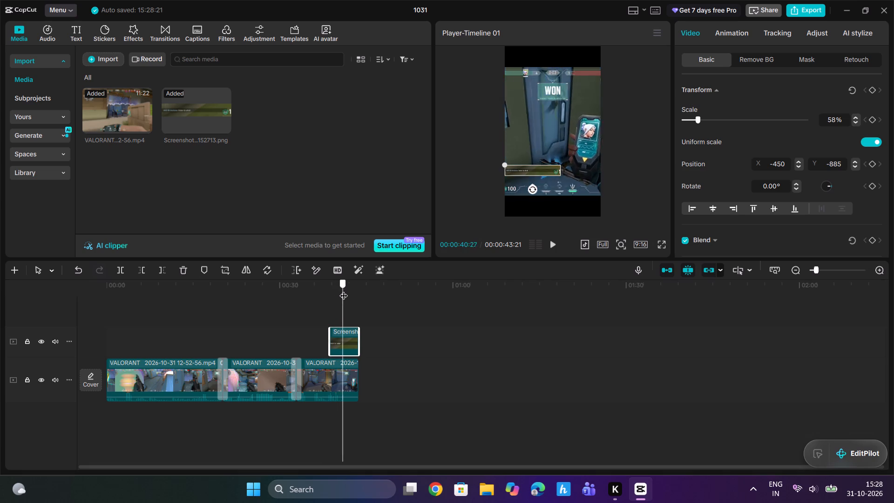
{"action": "left_click_drag", "start_coordinate": [344, 290], "coordinate": [375, 294]}
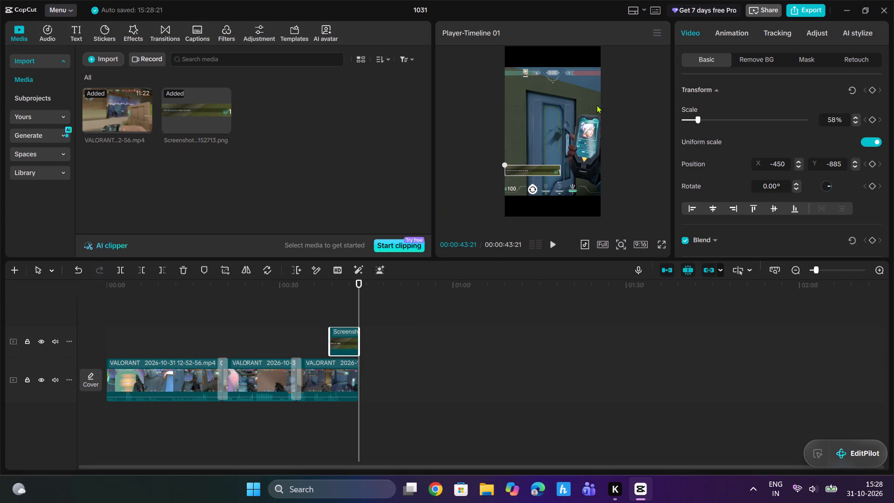
Apply the Fade In and Fade Out animations to the screenshot overlay.
{"action": "left_click", "coordinate": [742, 26]}
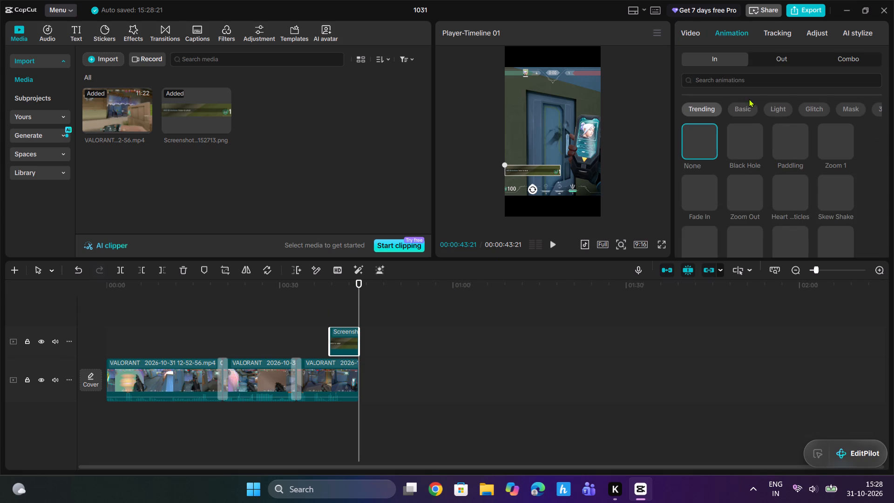
{"action": "left_click", "coordinate": [699, 197]}
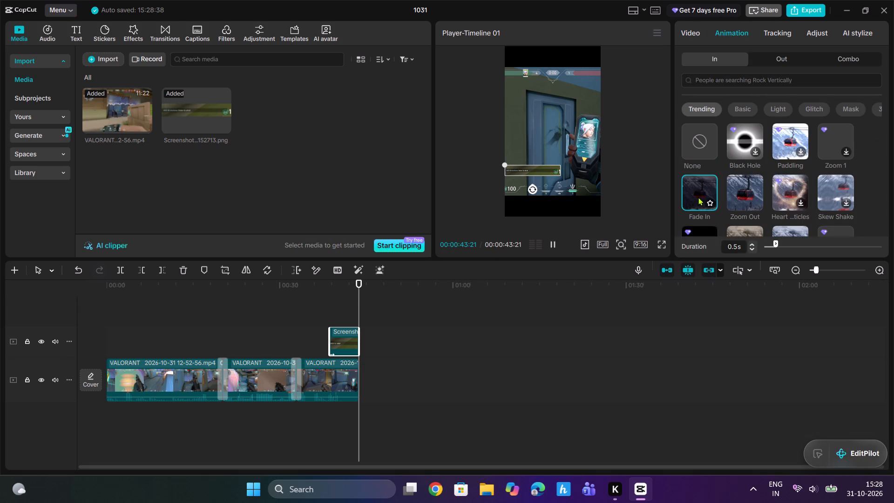
{"action": "left_click", "coordinate": [779, 60]}
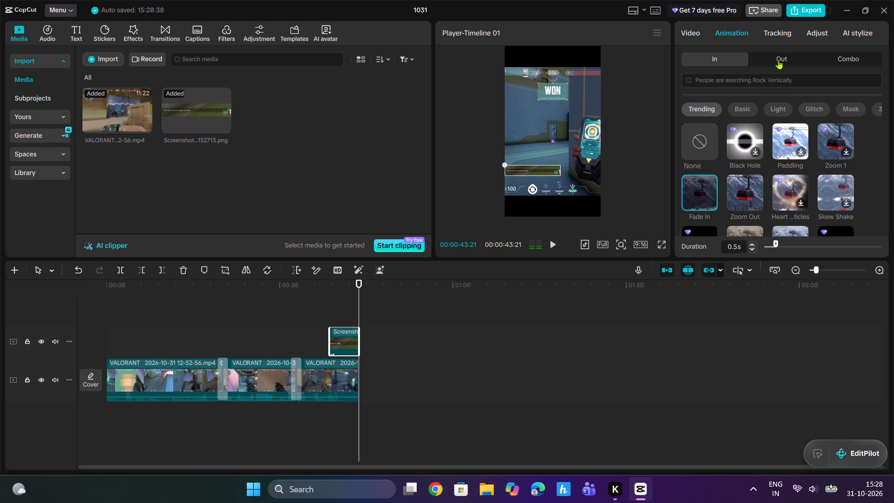
{"action": "left_click", "coordinate": [705, 197]}
Apply the Fade Out animation to the third clip.
{"action": "left_click", "coordinate": [332, 376]}
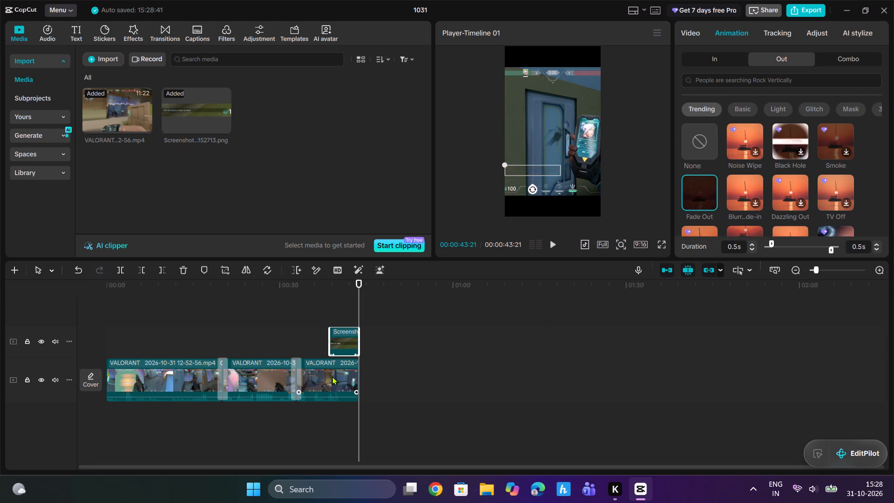
{"action": "left_click", "coordinate": [697, 198]}
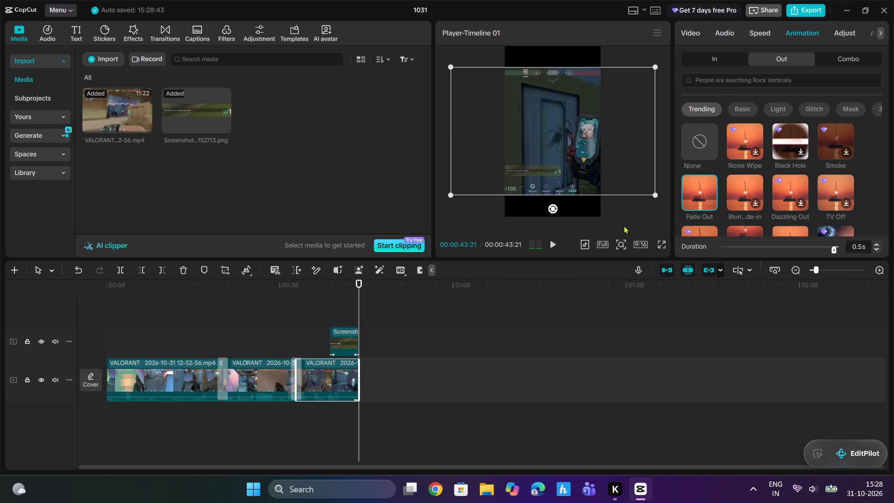
Apply the Fade In animation to the first clip.
{"action": "left_click", "coordinate": [180, 378]}
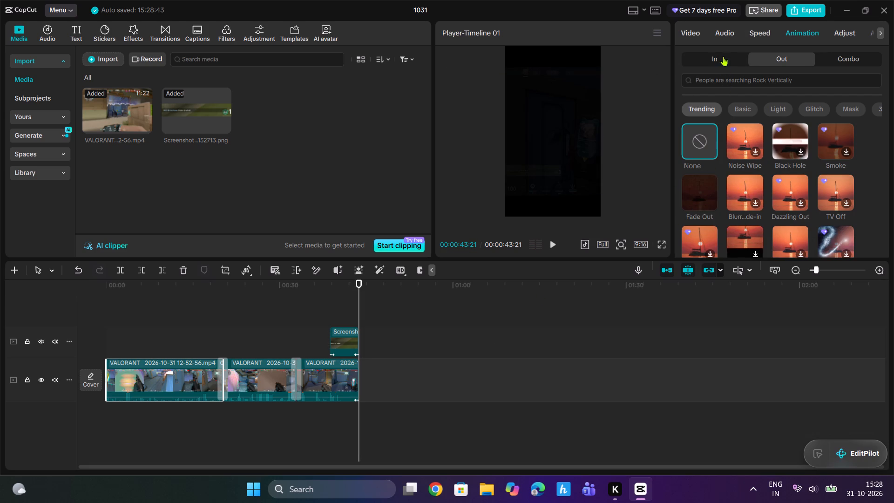
{"action": "left_click", "coordinate": [724, 56]}
{"action": "left_click", "coordinate": [691, 190]}
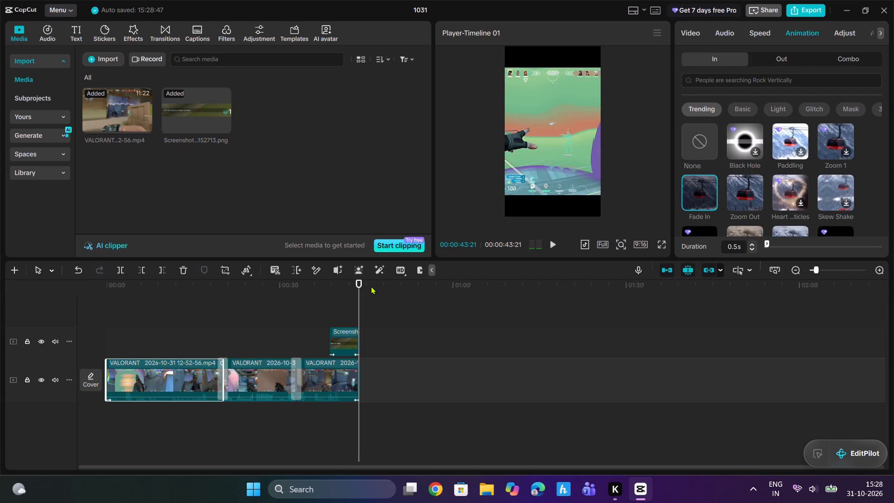
Add the Coastal Blue filter from the NEW category at the timeline's start and extend it to just before the third clip's end.
{"action": "left_click_drag", "start_coordinate": [360, 283], "coordinate": [0, 327]}
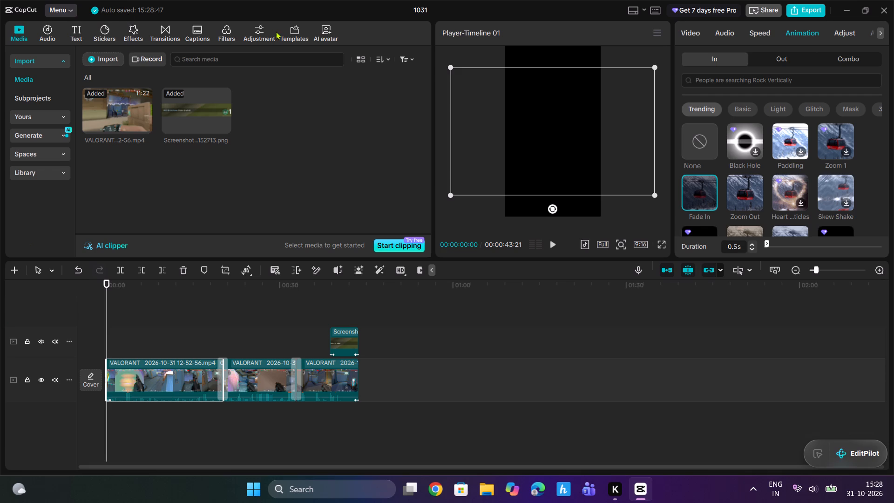
{"action": "left_click", "coordinate": [229, 34]}
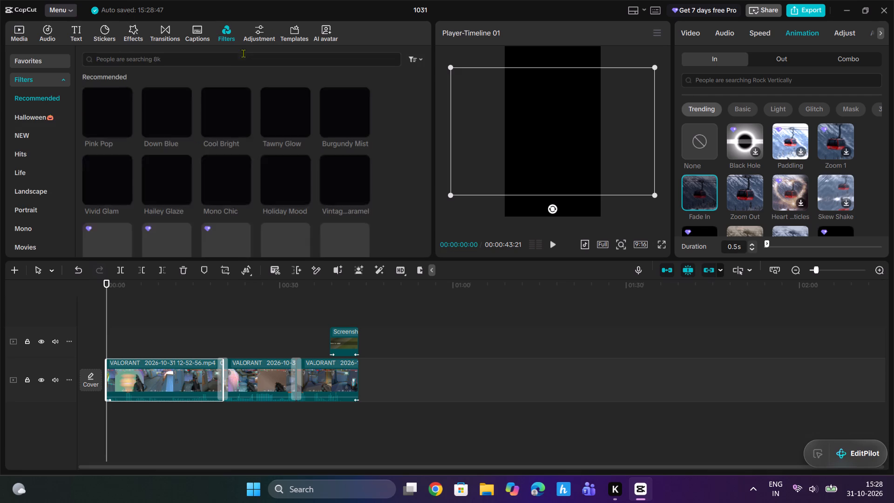
{"action": "left_click", "coordinate": [27, 131]}
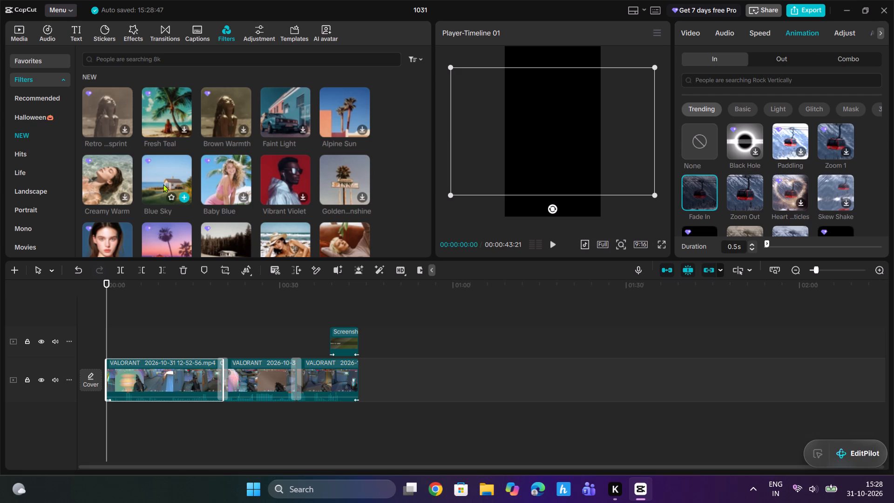
{"action": "scroll", "coordinate": [262, 187], "scroll_direction": "down", "scroll_amount": 1}
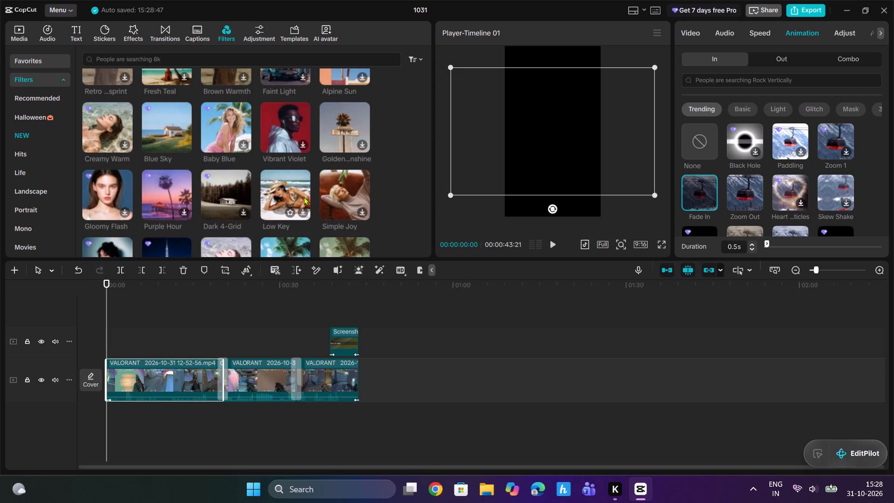
{"action": "scroll", "coordinate": [326, 177], "scroll_direction": "down", "scroll_amount": 2}
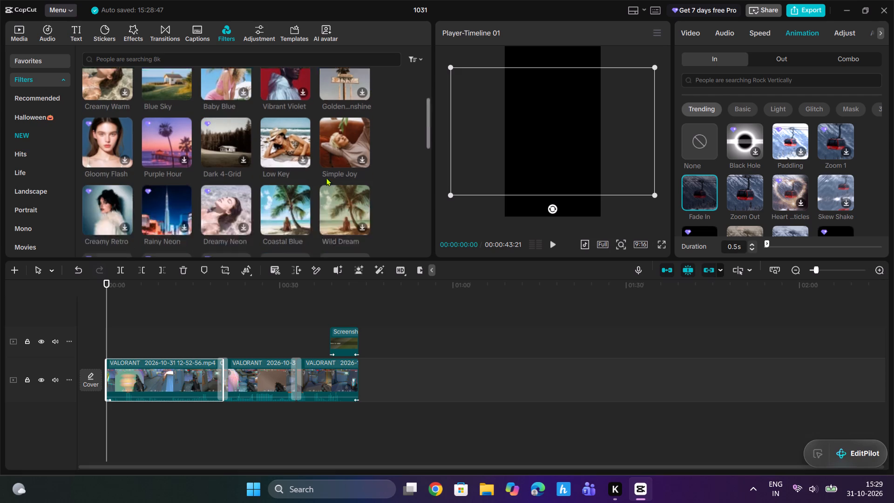
{"action": "scroll", "coordinate": [326, 177], "scroll_direction": "down", "scroll_amount": 1}
{"action": "left_click", "coordinate": [305, 120]}
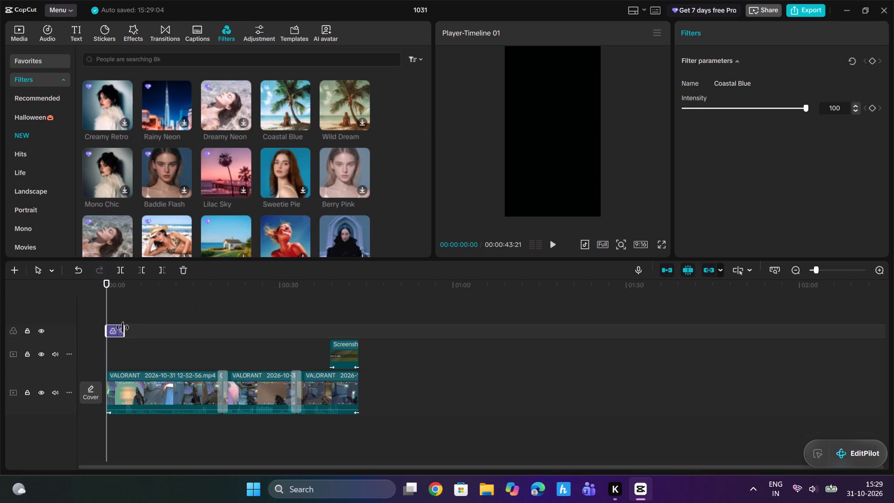
{"action": "left_click_drag", "start_coordinate": [122, 327], "coordinate": [352, 330]}
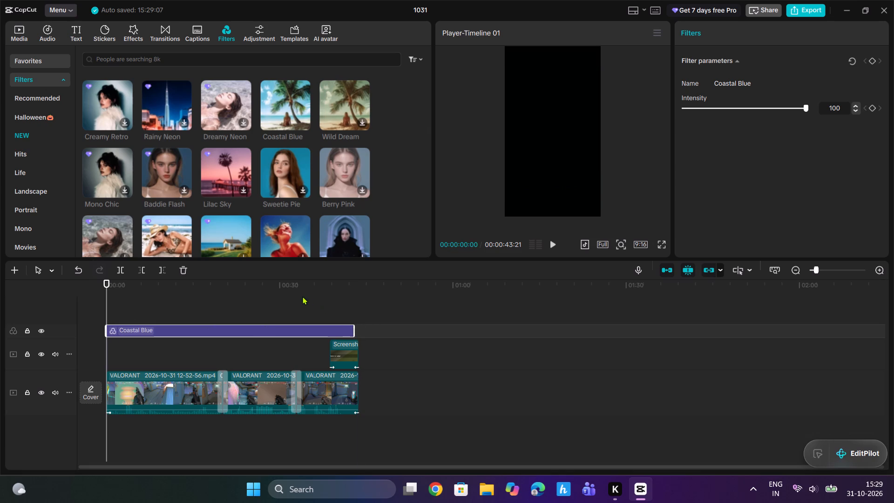
Set the Coastal Blue filter's intensity to 32.
{"action": "left_click", "coordinate": [303, 296]}
{"action": "left_click_drag", "start_coordinate": [303, 295], "coordinate": [228, 301]}
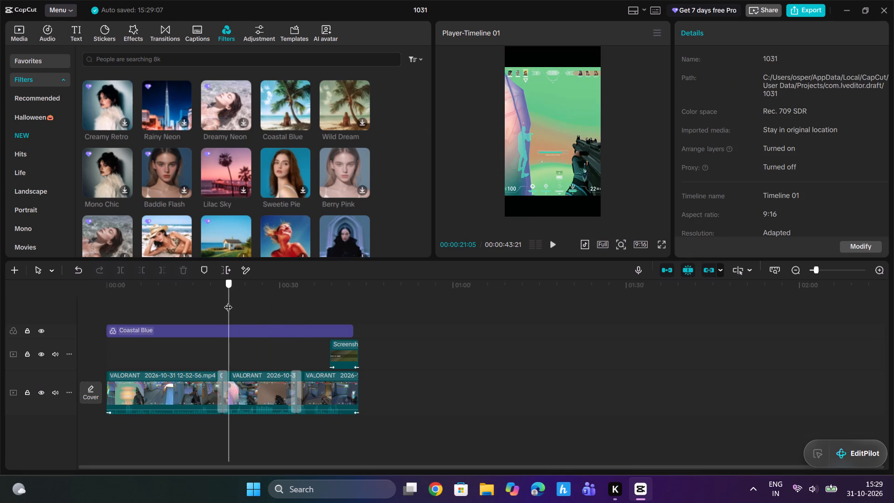
{"action": "left_click_drag", "start_coordinate": [228, 301], "coordinate": [252, 302]}
{"action": "left_click", "coordinate": [305, 328]}
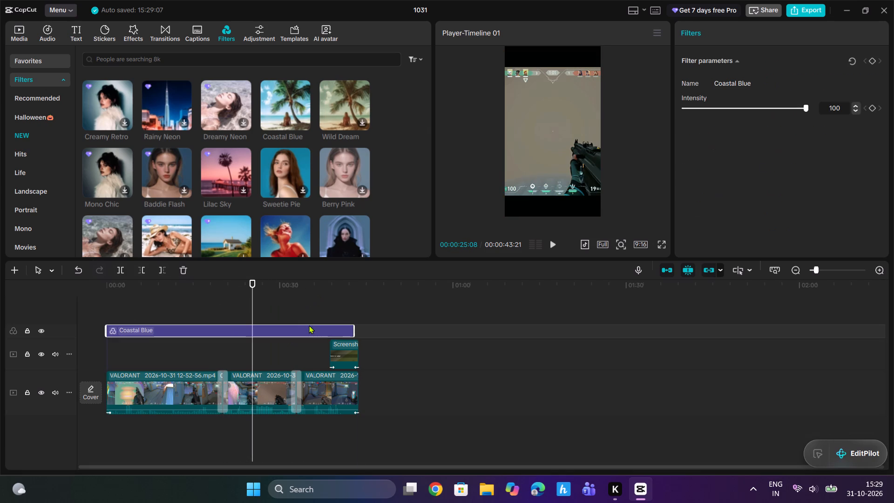
{"action": "left_click_drag", "start_coordinate": [769, 108], "coordinate": [732, 124]}
{"action": "left_click_drag", "start_coordinate": [732, 124], "coordinate": [723, 141]}
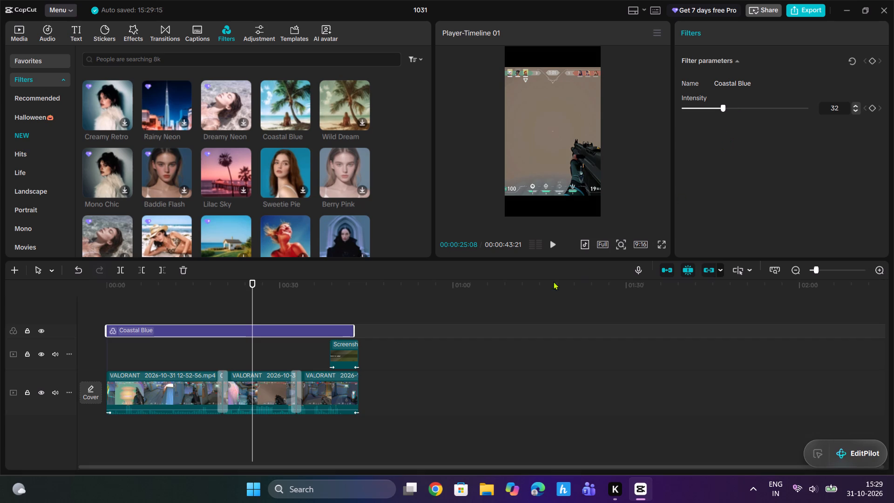
Extend the Coastal Blue filter to the end of the third clip.
{"action": "left_click_drag", "start_coordinate": [354, 325], "coordinate": [358, 325]}
Add the Warm Vivid filter from the Hits category at the timeline's start and extend it to the third clip's end.
{"action": "left_click_drag", "start_coordinate": [257, 283], "coordinate": [74, 319]}
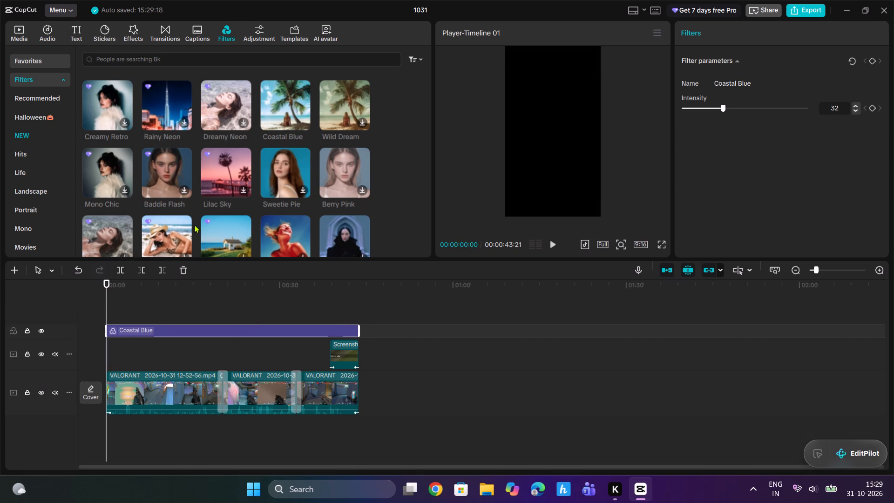
{"action": "scroll", "coordinate": [352, 224], "scroll_direction": "down", "scroll_amount": 1}
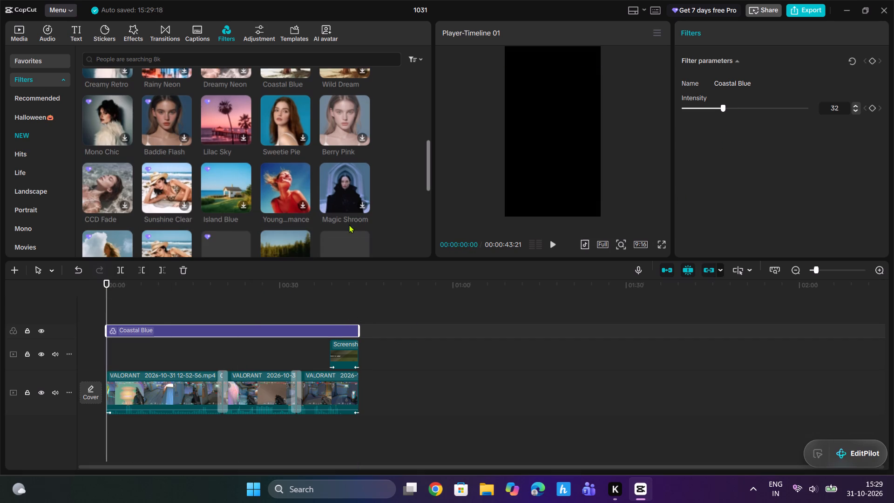
{"action": "scroll", "coordinate": [323, 181], "scroll_direction": "down", "scroll_amount": 2}
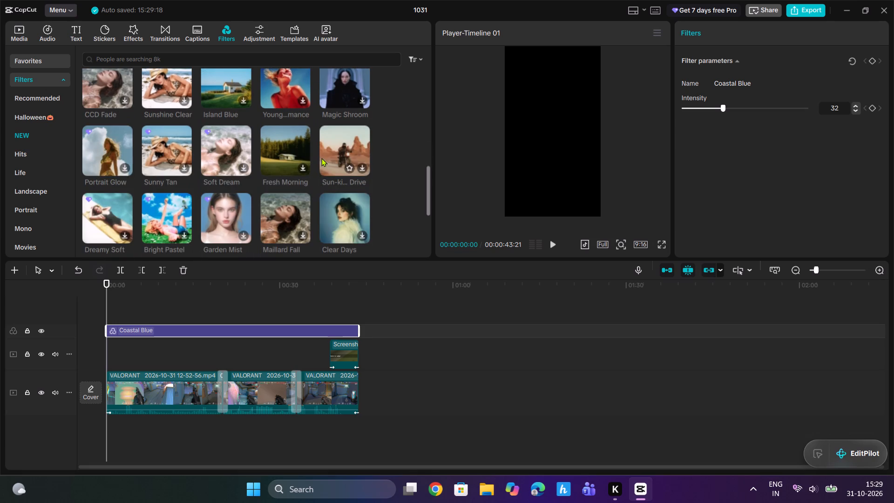
{"action": "scroll", "coordinate": [338, 159], "scroll_direction": "down", "scroll_amount": 1}
{"action": "scroll", "coordinate": [274, 177], "scroll_direction": "down", "scroll_amount": 2}
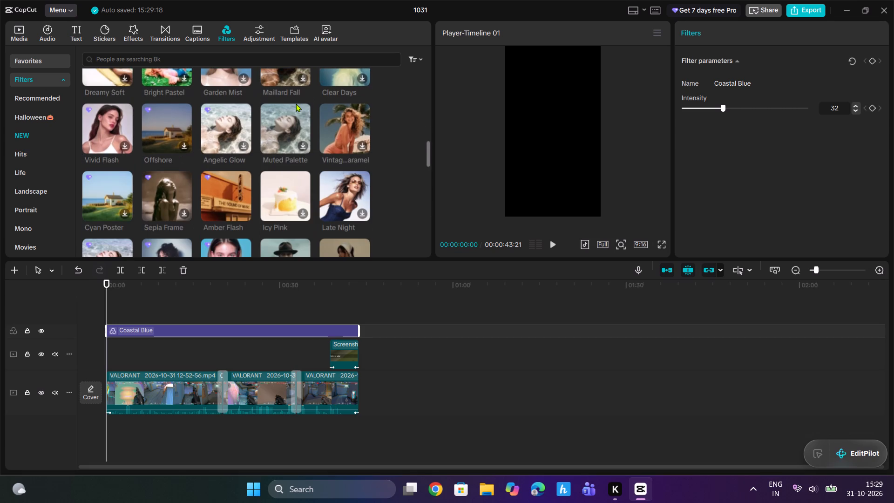
{"action": "left_click", "coordinate": [16, 151]}
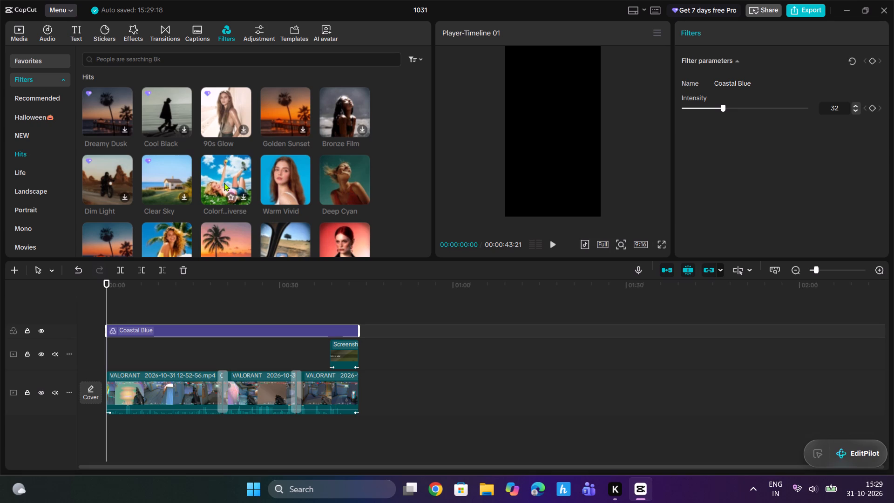
{"action": "scroll", "coordinate": [290, 197], "scroll_direction": "down", "scroll_amount": 2}
{"action": "scroll", "coordinate": [302, 169], "scroll_direction": "up", "scroll_amount": 1}
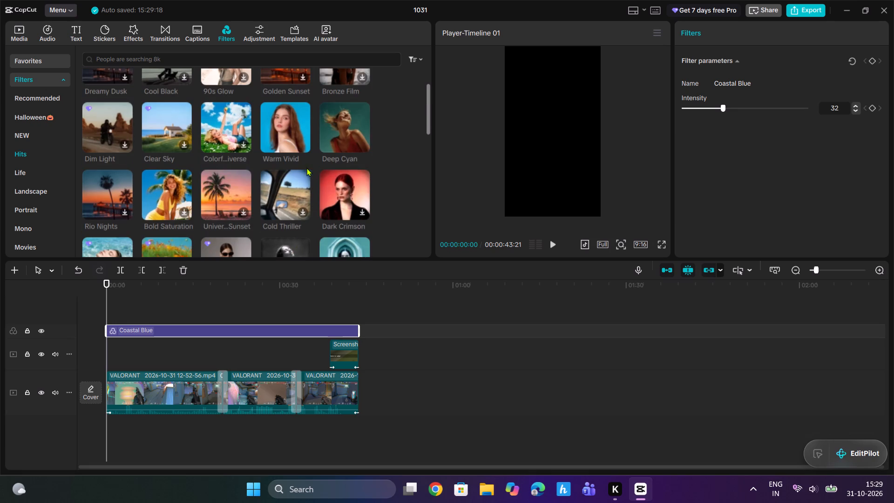
{"action": "left_click", "coordinate": [300, 146]}
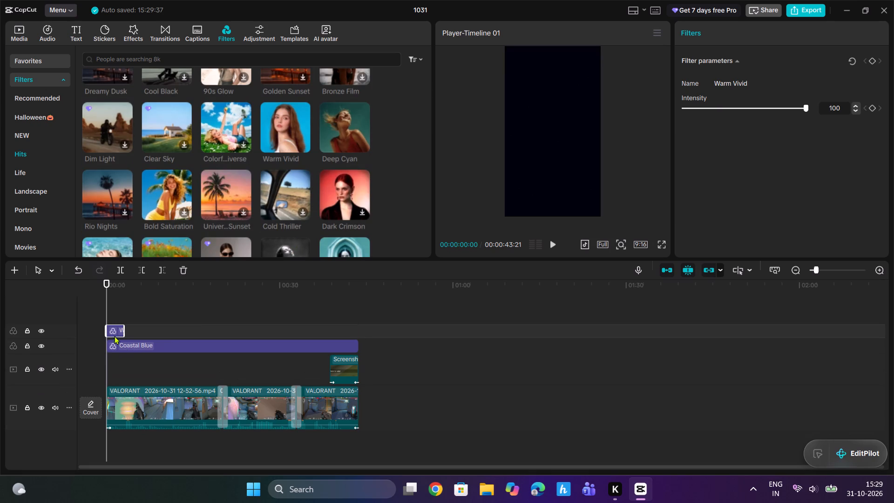
{"action": "left_click", "coordinate": [120, 331]}
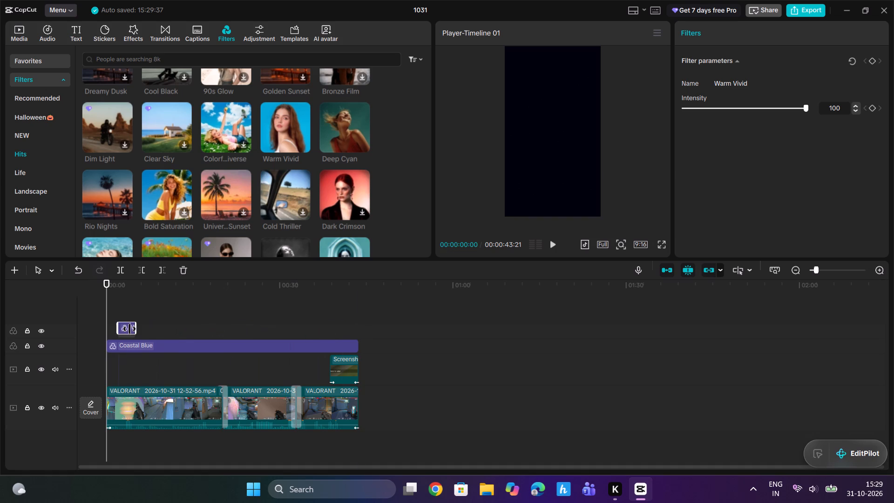
{"action": "left_click_drag", "start_coordinate": [124, 331], "coordinate": [364, 321]}
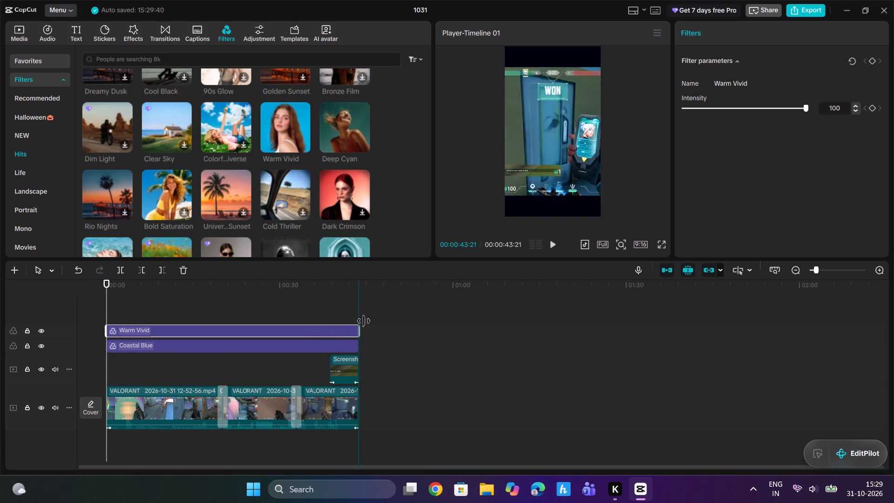
{"action": "left_click_drag", "start_coordinate": [364, 321], "coordinate": [355, 323]}
Set the Warm Vivid filter's intensity to 41, judging its look on the first clip in the full-screen preview.
{"action": "left_click", "coordinate": [314, 302]}
{"action": "left_click_drag", "start_coordinate": [313, 302], "coordinate": [218, 308]}
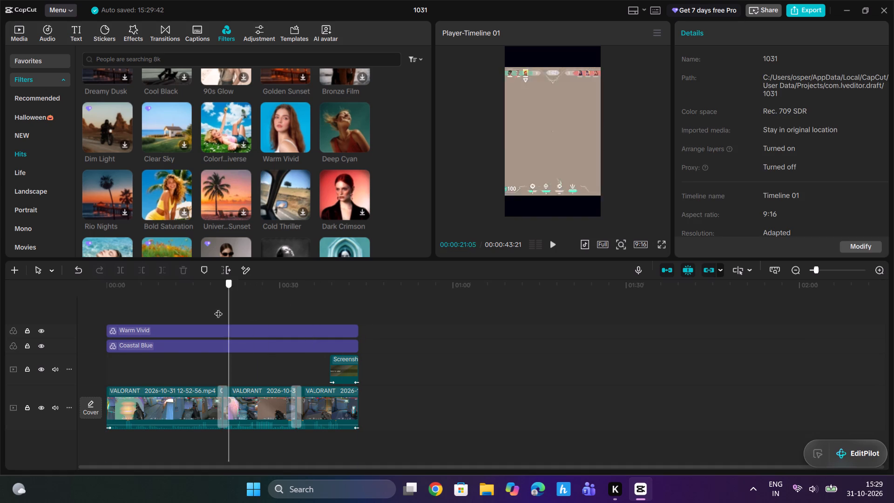
{"action": "left_click_drag", "start_coordinate": [218, 308], "coordinate": [196, 309]}
{"action": "left_click", "coordinate": [241, 330]}
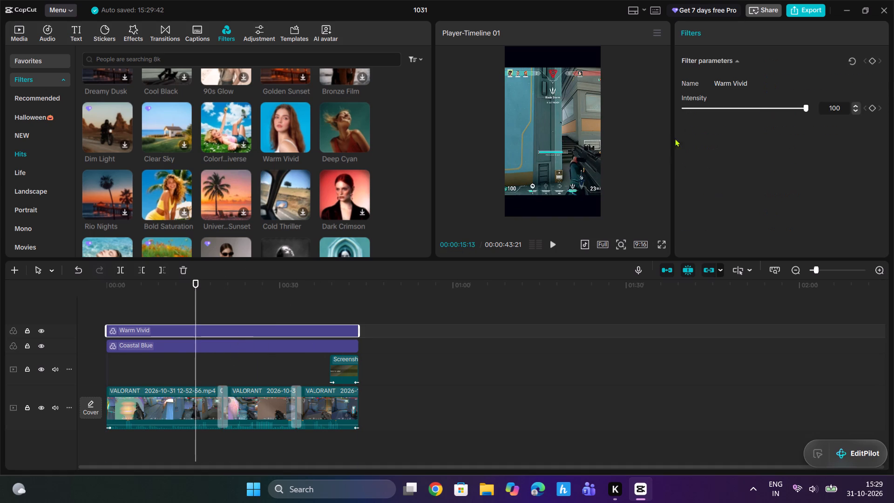
{"action": "left_click_drag", "start_coordinate": [775, 103], "coordinate": [768, 113]}
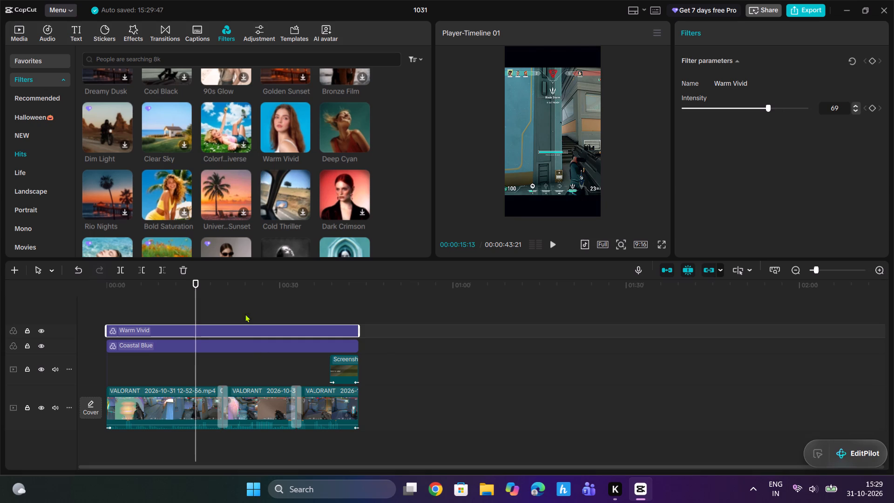
{"action": "left_click", "coordinate": [664, 245]}
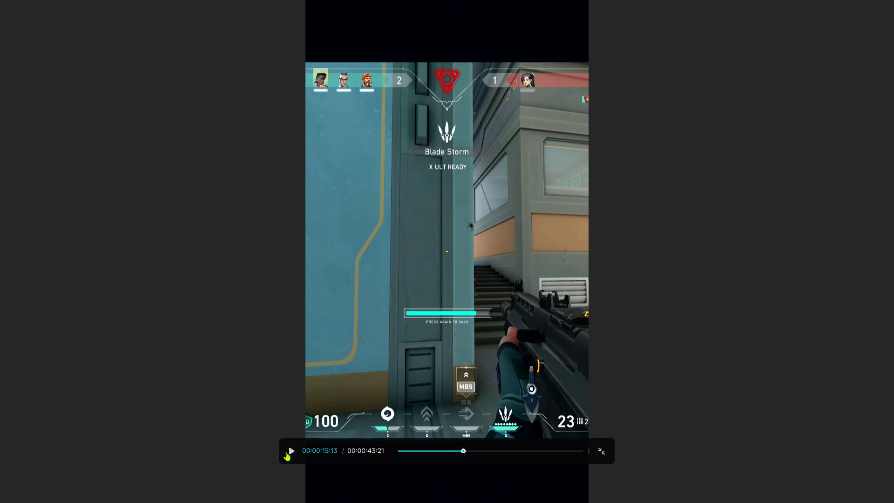
{"action": "left_click", "coordinate": [286, 451]}
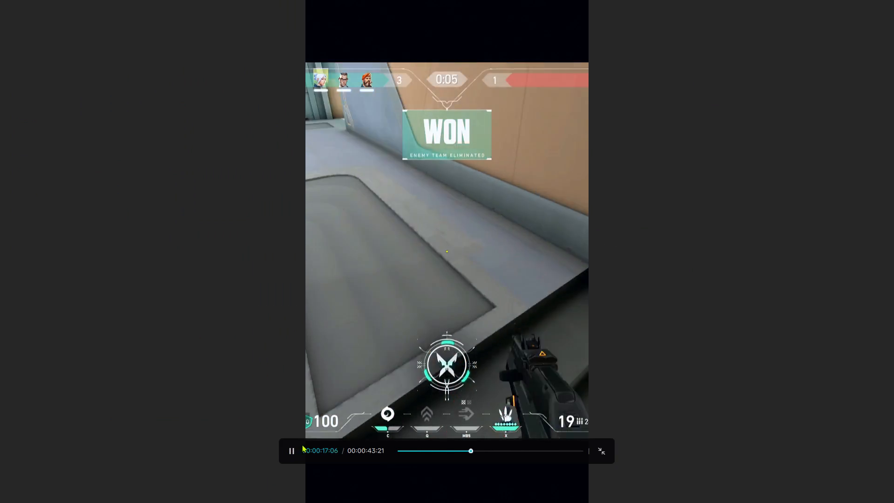
{"action": "left_click", "coordinate": [602, 452]}
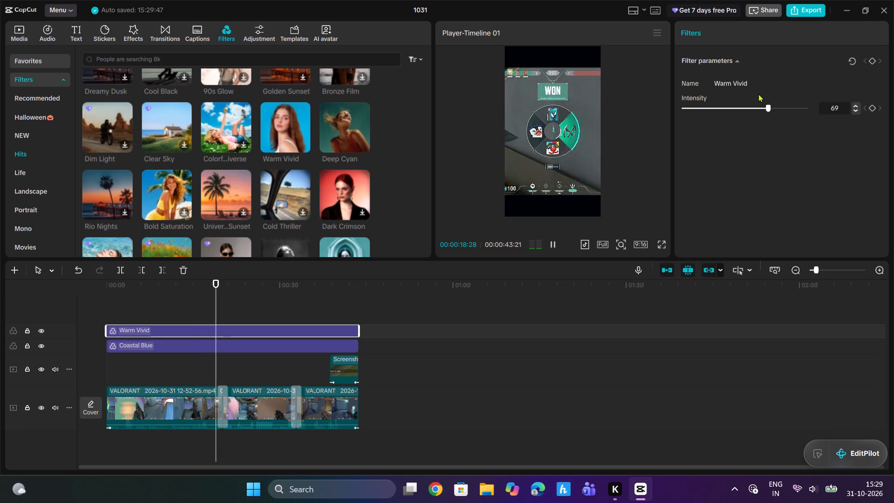
{"action": "left_click_drag", "start_coordinate": [755, 104], "coordinate": [739, 118]}
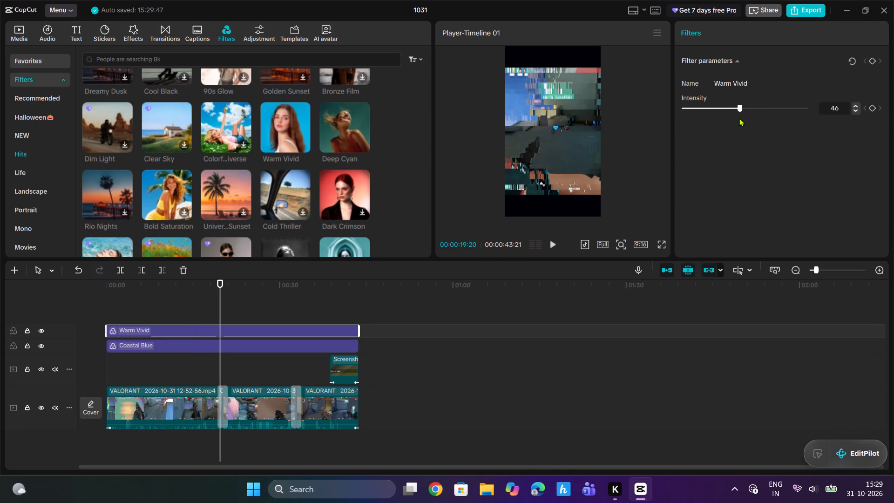
{"action": "left_click_drag", "start_coordinate": [739, 118], "coordinate": [734, 125]}
Play part of the first clip in full screen to check the combined filters.
{"action": "left_click_drag", "start_coordinate": [219, 296], "coordinate": [130, 317]}
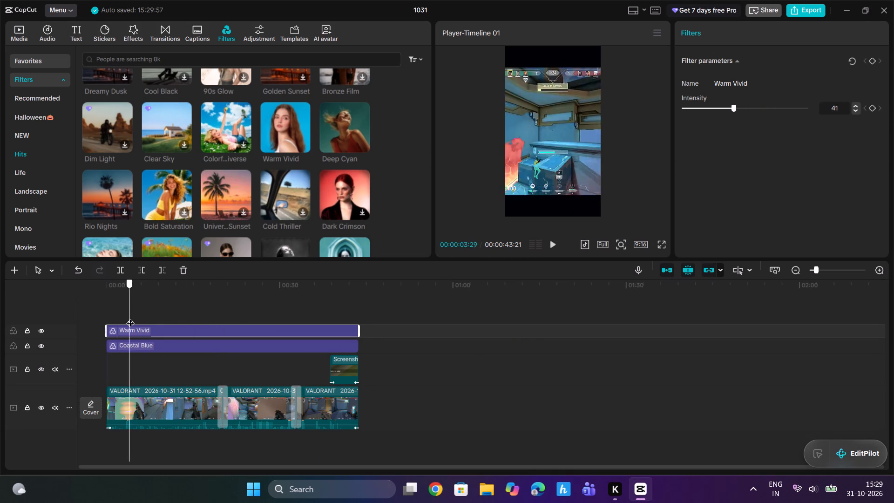
{"action": "left_click_drag", "start_coordinate": [130, 317], "coordinate": [154, 317]}
{"action": "key", "text": "space"}
{"action": "left_click", "coordinate": [663, 245]}
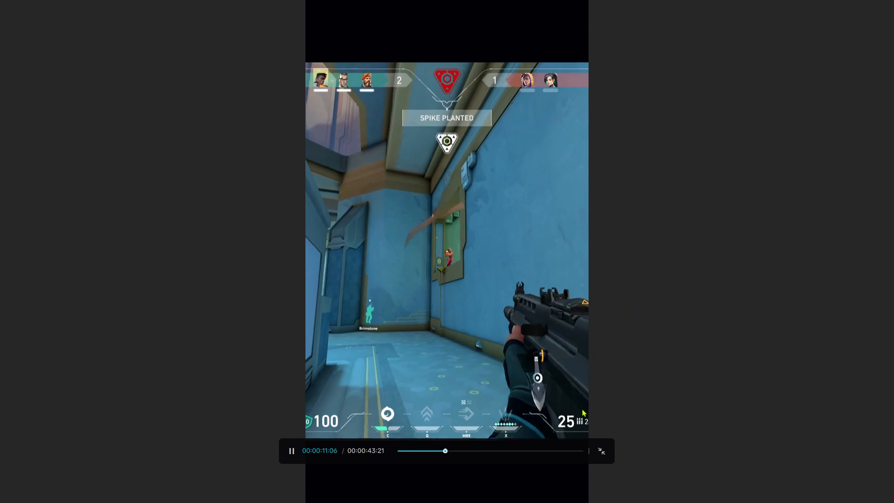
{"action": "left_click", "coordinate": [597, 454]}
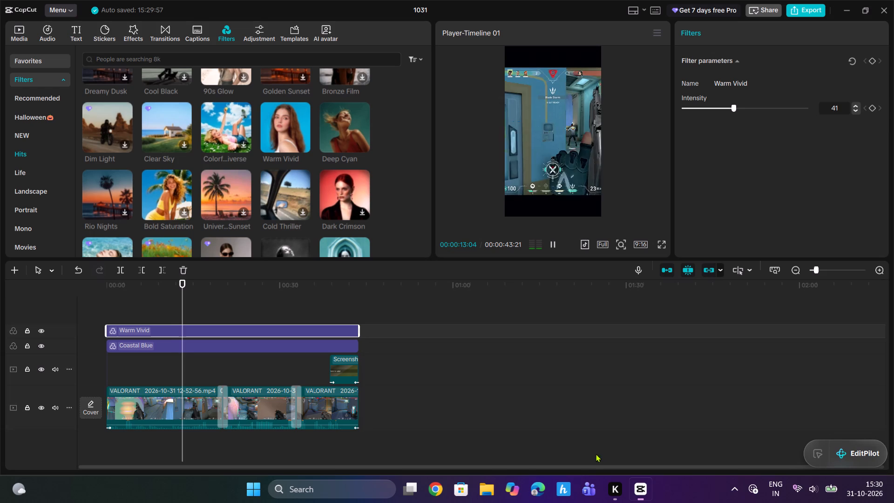
Search the filters for cinematic and download the Warm Cinematic filter.
{"action": "left_click_drag", "start_coordinate": [186, 286], "coordinate": [162, 297]}
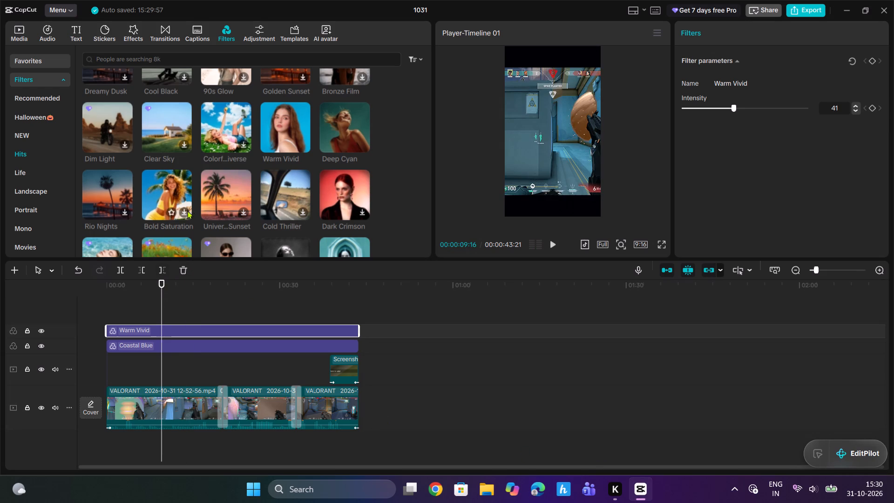
{"action": "scroll", "coordinate": [193, 204], "scroll_direction": "down", "scroll_amount": 2}
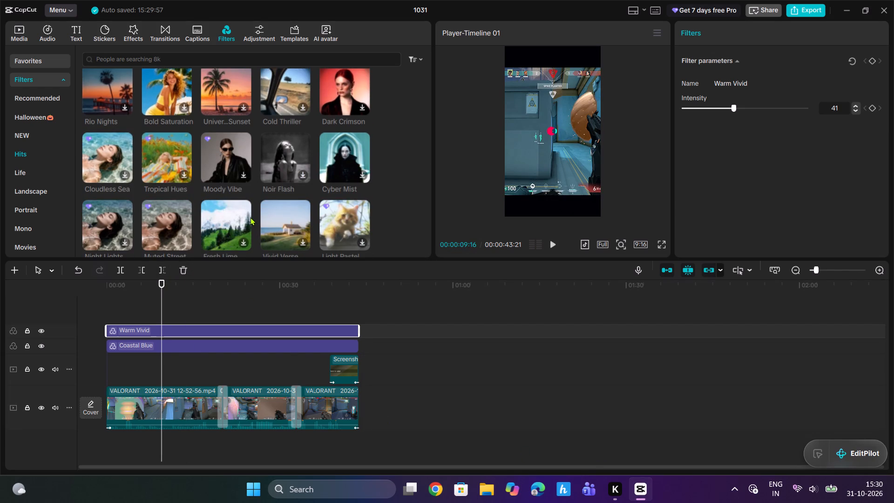
{"action": "scroll", "coordinate": [236, 219], "scroll_direction": "down", "scroll_amount": 1}
{"action": "scroll", "coordinate": [222, 147], "scroll_direction": "up", "scroll_amount": 4}
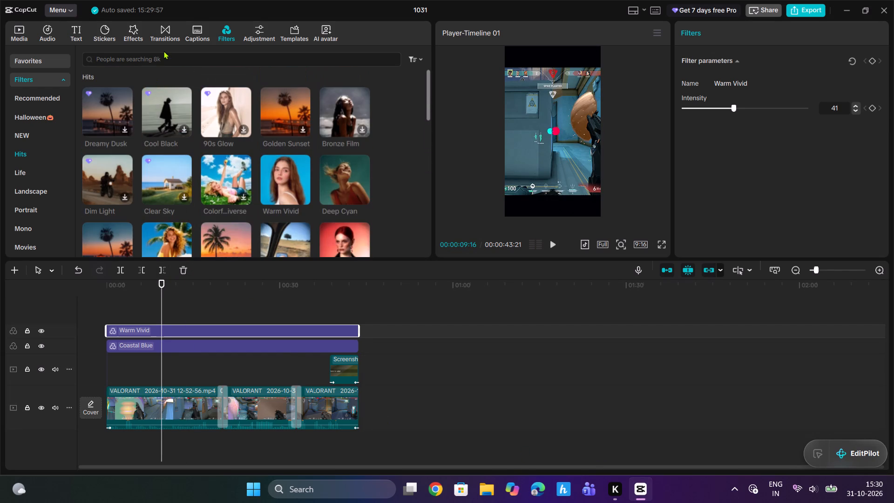
{"action": "left_click", "coordinate": [162, 58]}
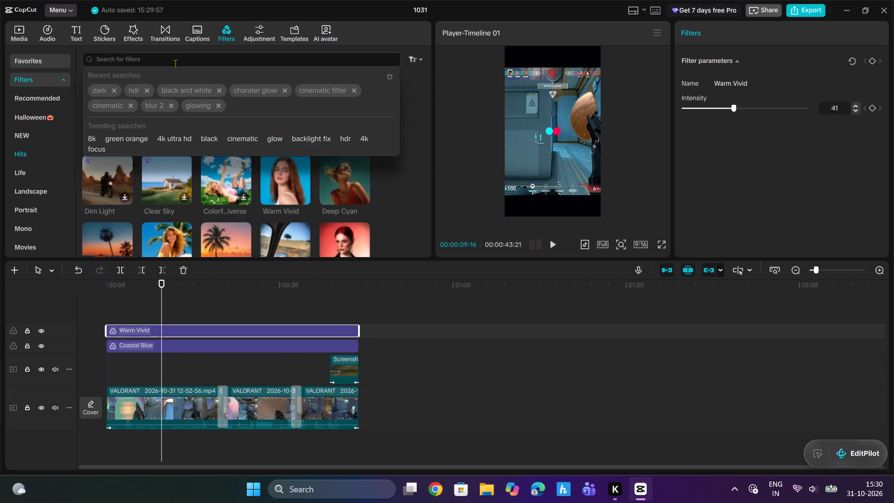
{"action": "left_click", "coordinate": [120, 107]}
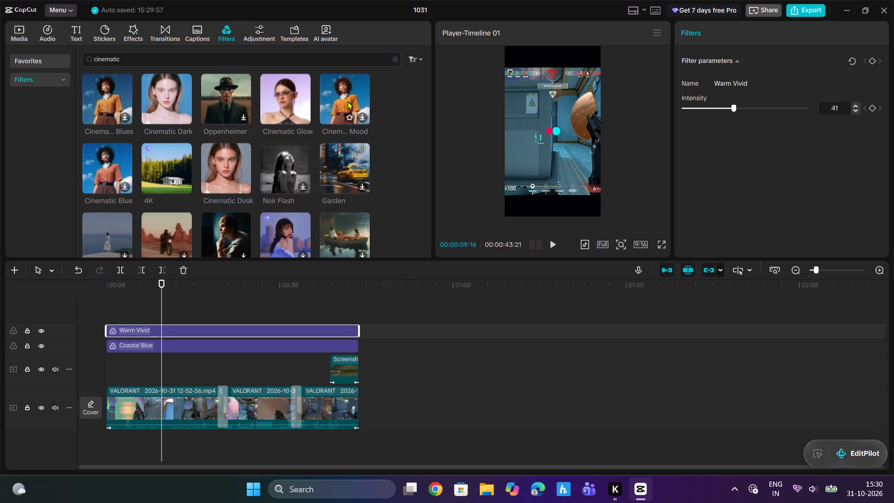
{"action": "scroll", "coordinate": [204, 165], "scroll_direction": "down", "scroll_amount": 1}
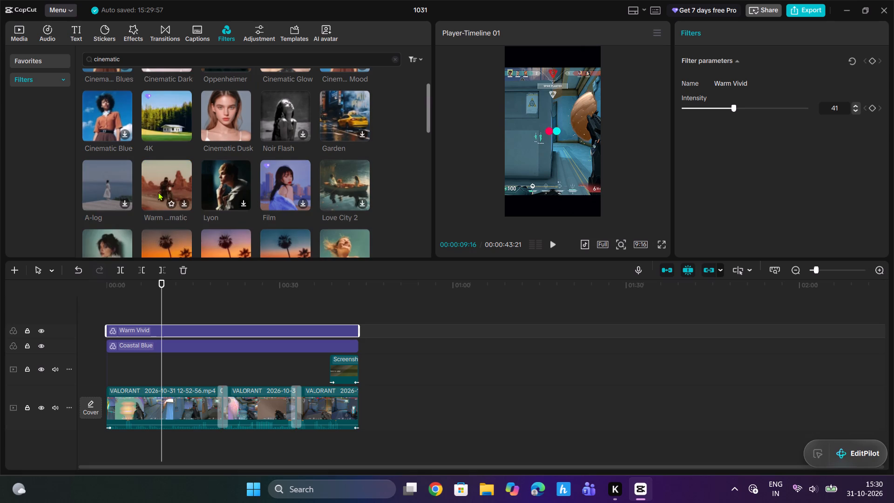
{"action": "left_click", "coordinate": [184, 202]}
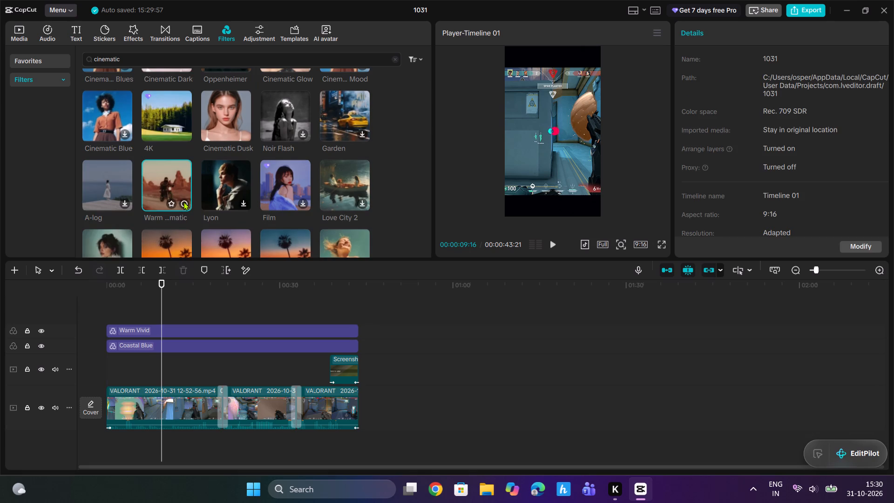
Add the Warm Cinematic filter, stretch it from the timeline's start to the third clip's end, and set its intensity to 39.
{"action": "left_click_drag", "start_coordinate": [163, 283], "coordinate": [68, 288]}
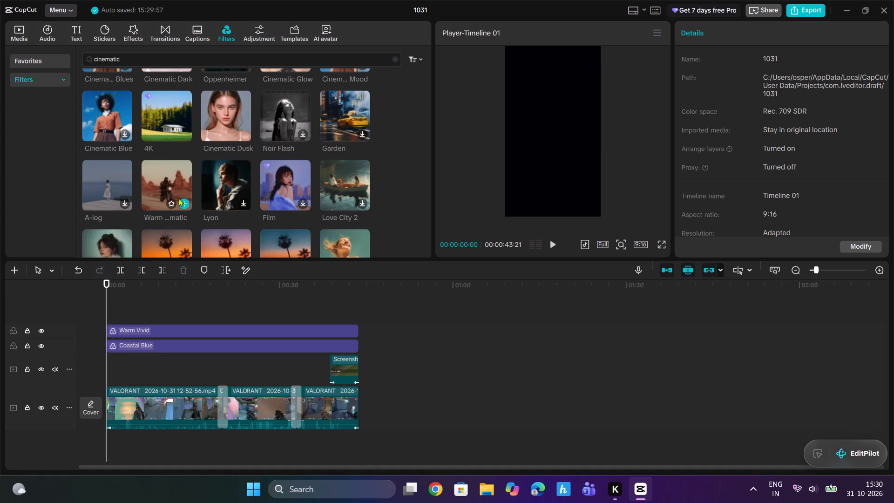
{"action": "left_click", "coordinate": [147, 298]}
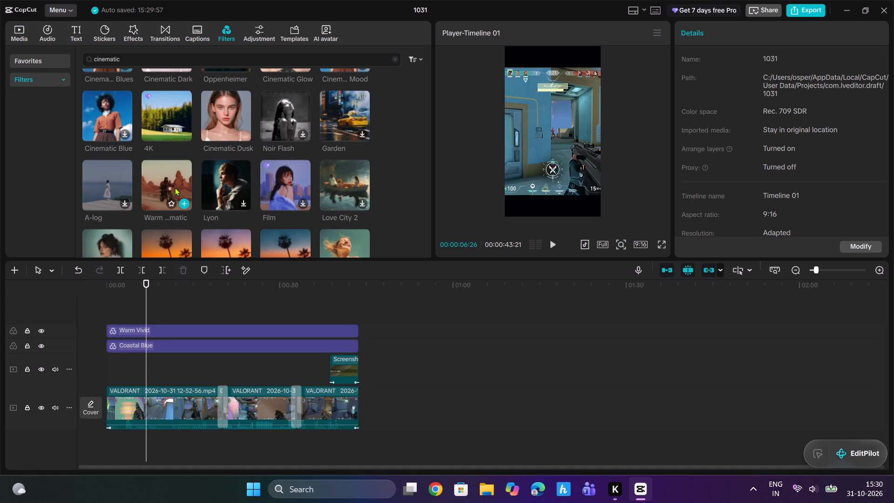
{"action": "left_click", "coordinate": [188, 201]}
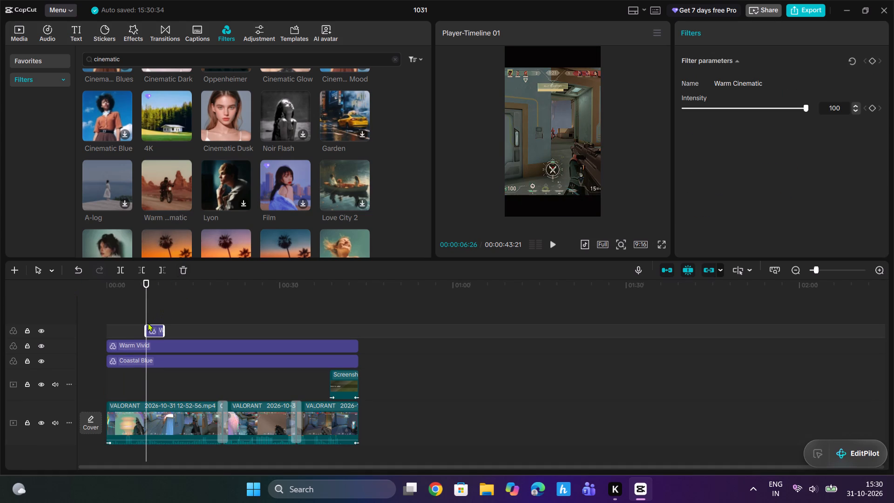
{"action": "left_click_drag", "start_coordinate": [146, 328], "coordinate": [85, 330]}
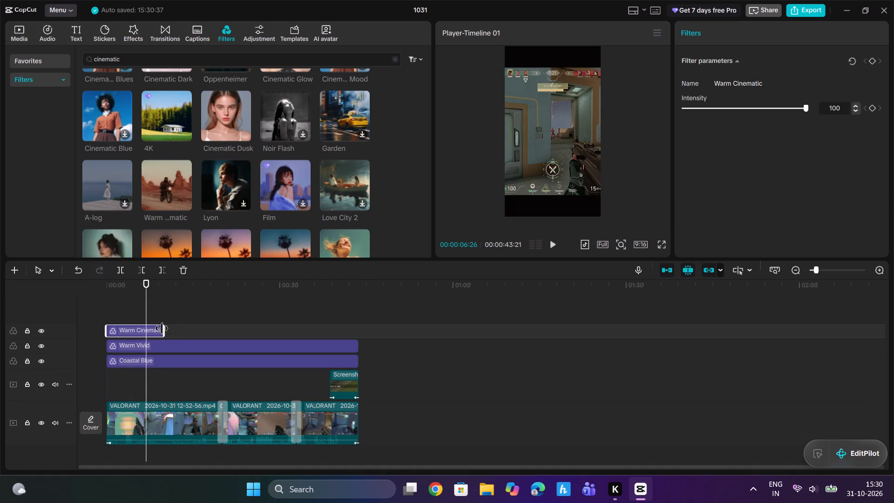
{"action": "left_click_drag", "start_coordinate": [162, 328], "coordinate": [357, 326]}
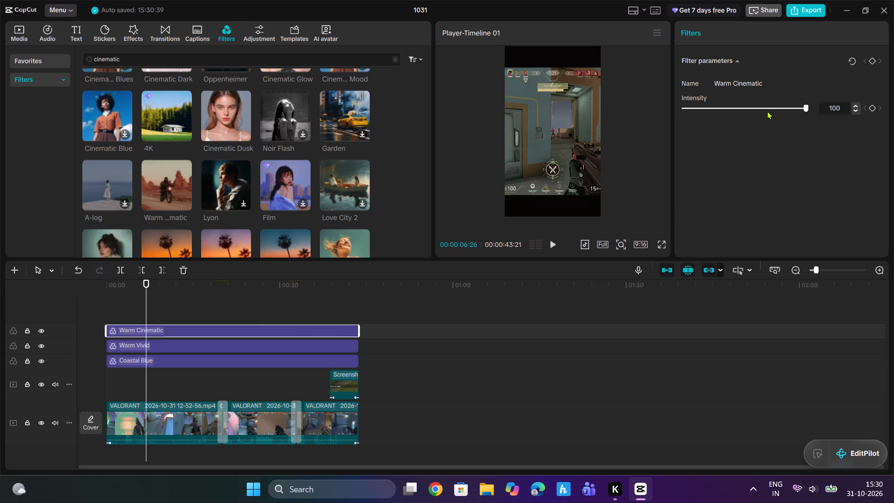
{"action": "left_click_drag", "start_coordinate": [759, 105], "coordinate": [731, 130]}
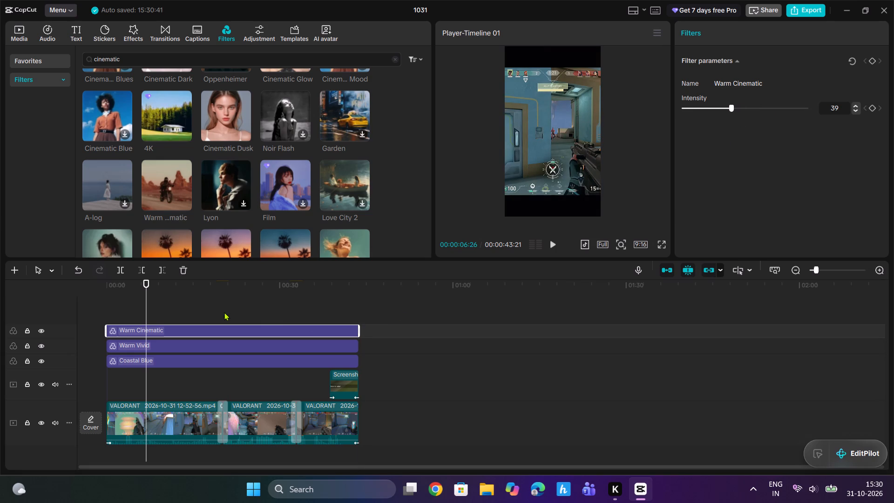
Lower the audio volume of the first Valorant clip.
{"action": "left_click_drag", "start_coordinate": [146, 287], "coordinate": [0, 302]}
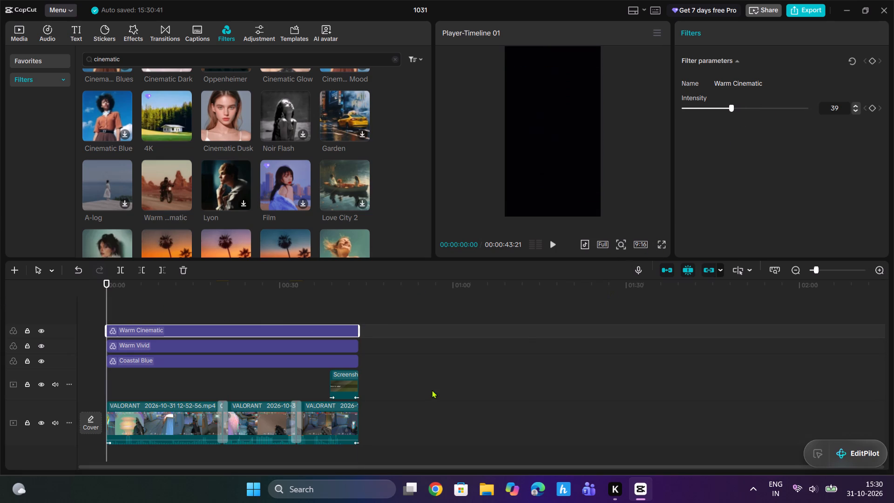
{"action": "left_click", "coordinate": [156, 422]}
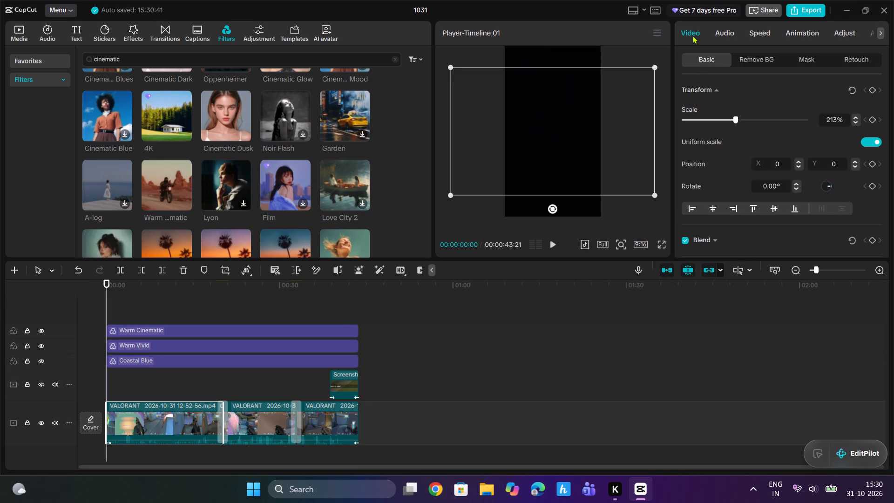
{"action": "left_click", "coordinate": [720, 30]}
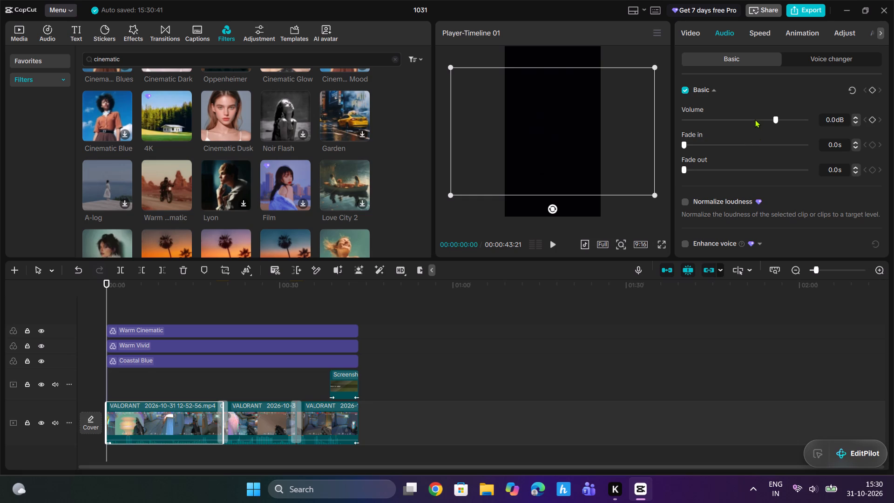
{"action": "left_click", "coordinate": [755, 119]}
Lower the second clip's audio volume to about -10.6 dB.
{"action": "left_click", "coordinate": [267, 429]}
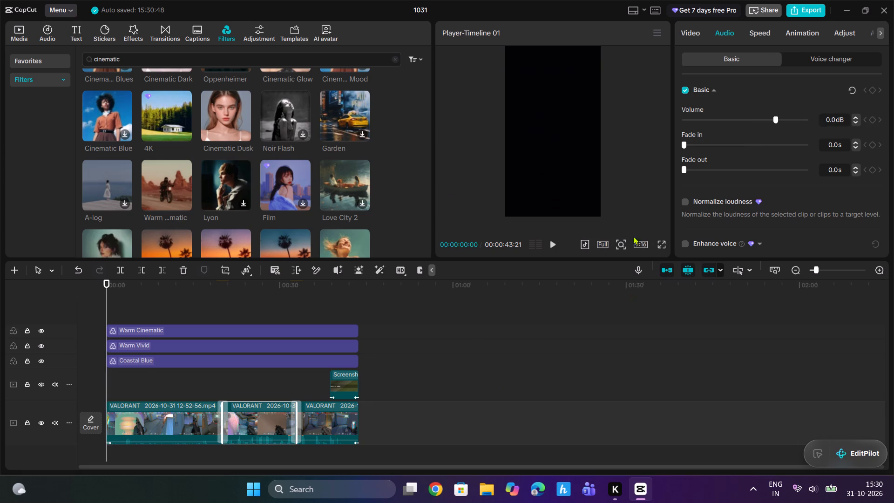
{"action": "left_click", "coordinate": [758, 117]}
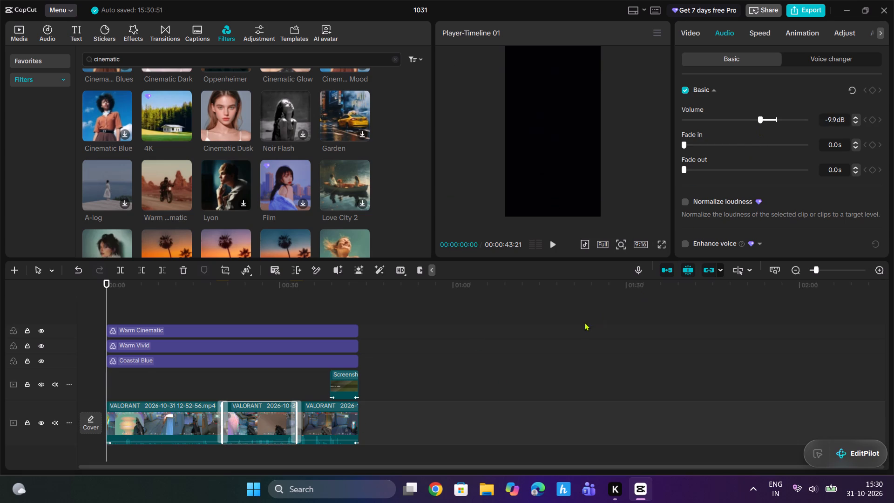
{"action": "left_click", "coordinate": [758, 118]}
{"action": "left_click_drag", "start_coordinate": [758, 118], "coordinate": [751, 120]}
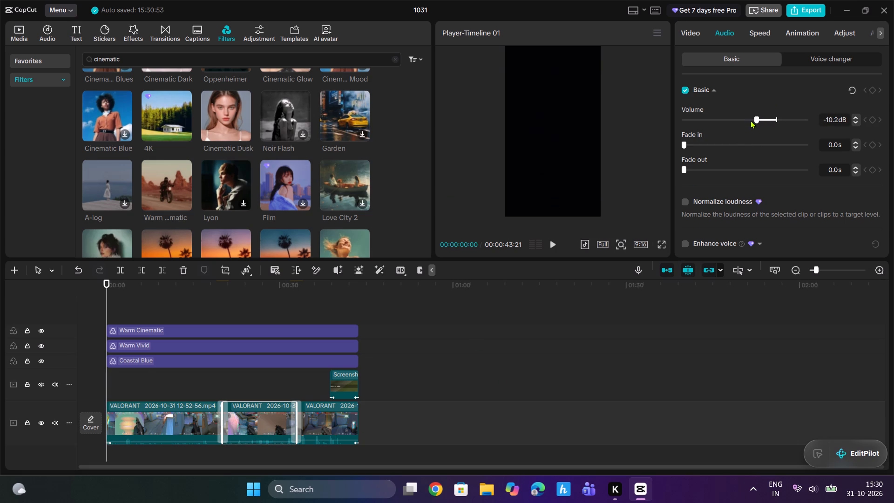
{"action": "left_click_drag", "start_coordinate": [751, 120], "coordinate": [750, 120]}
{"action": "left_click", "coordinate": [758, 118]}
{"action": "left_click", "coordinate": [753, 119]}
Lower the third clip's audio volume to about -11.8 dB.
{"action": "left_click", "coordinate": [336, 425]}
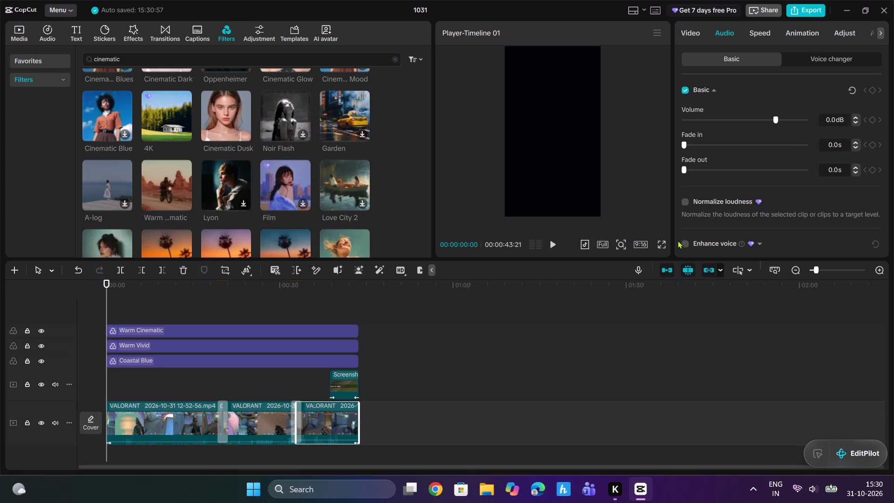
{"action": "left_click_drag", "start_coordinate": [773, 118], "coordinate": [760, 124]}
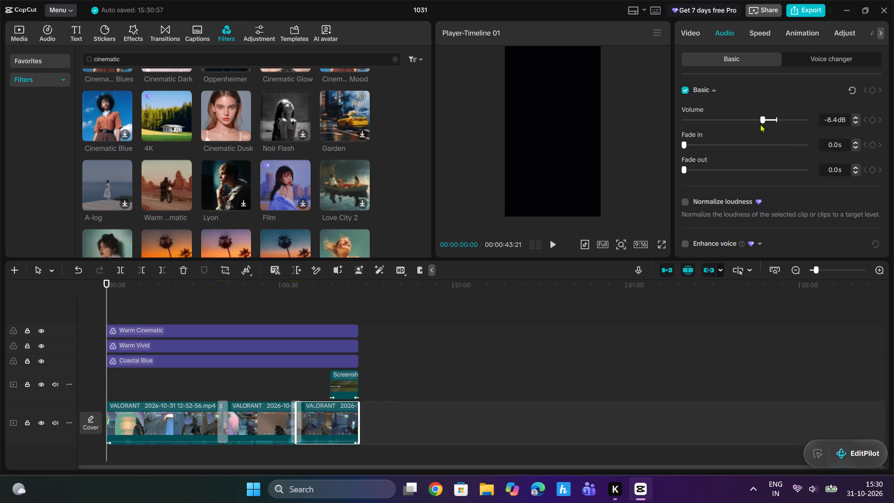
{"action": "left_click_drag", "start_coordinate": [760, 124], "coordinate": [755, 128]}
{"action": "left_click_drag", "start_coordinate": [755, 128], "coordinate": [755, 128]}
Play the whole edit from the start in full screen to review the filters, transitions and audio.
{"action": "left_click", "coordinate": [290, 375]}
{"action": "left_click_drag", "start_coordinate": [291, 375], "coordinate": [275, 377]}
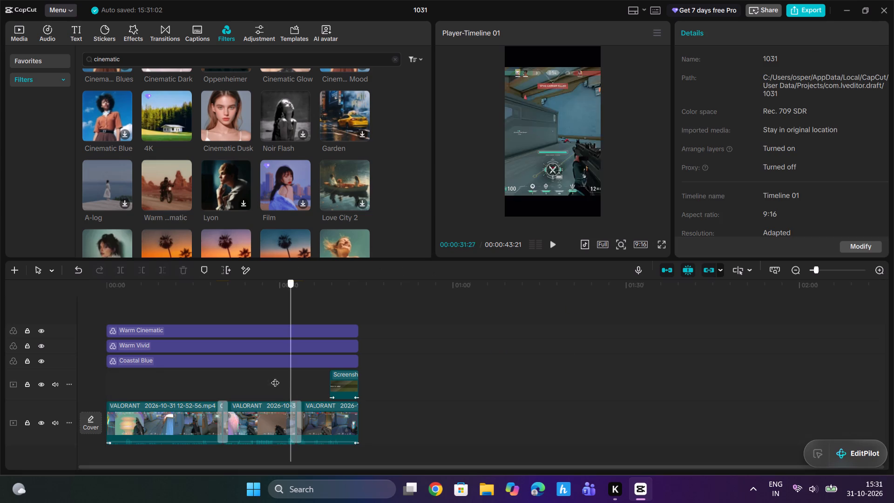
{"action": "left_click_drag", "start_coordinate": [275, 377], "coordinate": [0, 397]}
{"action": "left_click", "coordinate": [664, 242]}
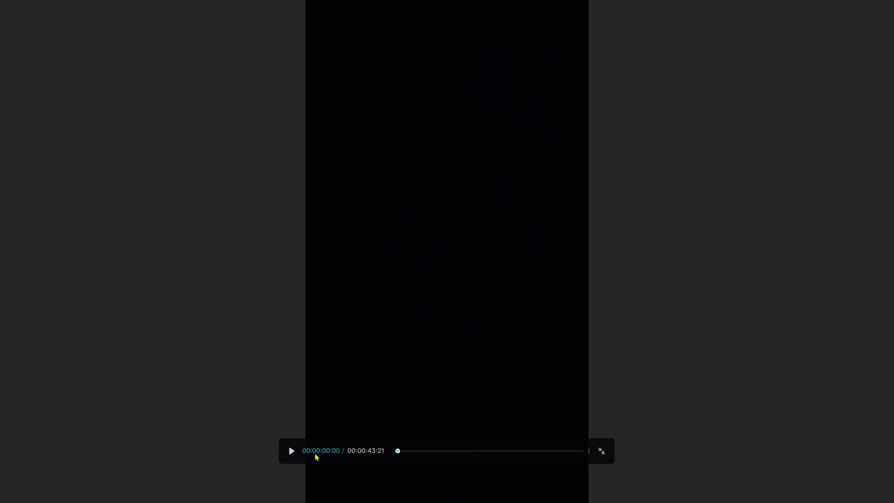
{"action": "left_click", "coordinate": [294, 453]}
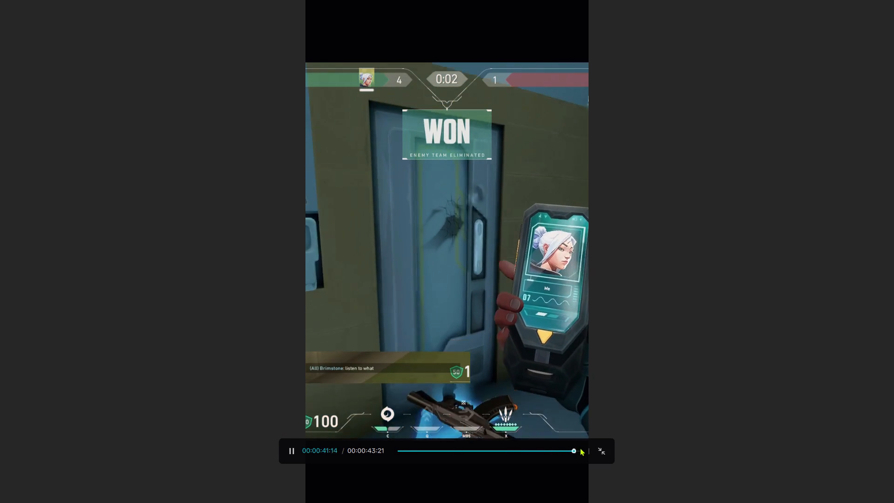
{"action": "left_click", "coordinate": [604, 449]}
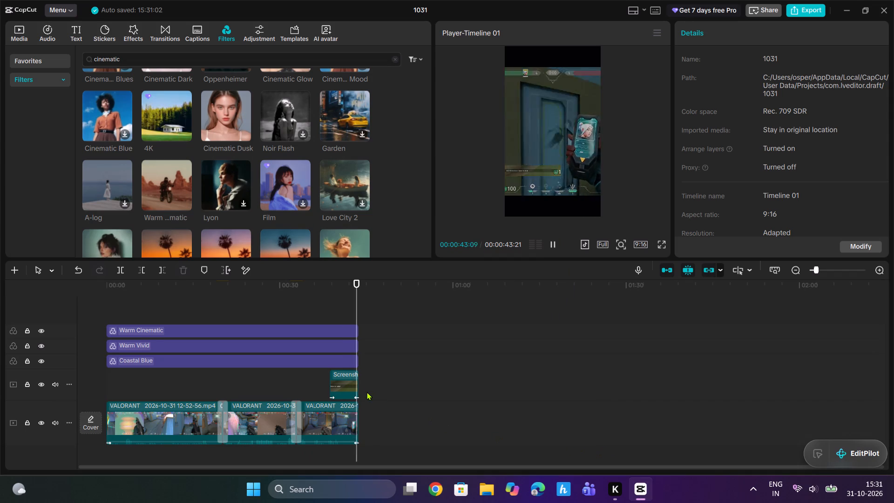
Reduce the Warm Vivid filter's intensity to about 27.
{"action": "left_click_drag", "start_coordinate": [360, 285], "coordinate": [0, 316]}
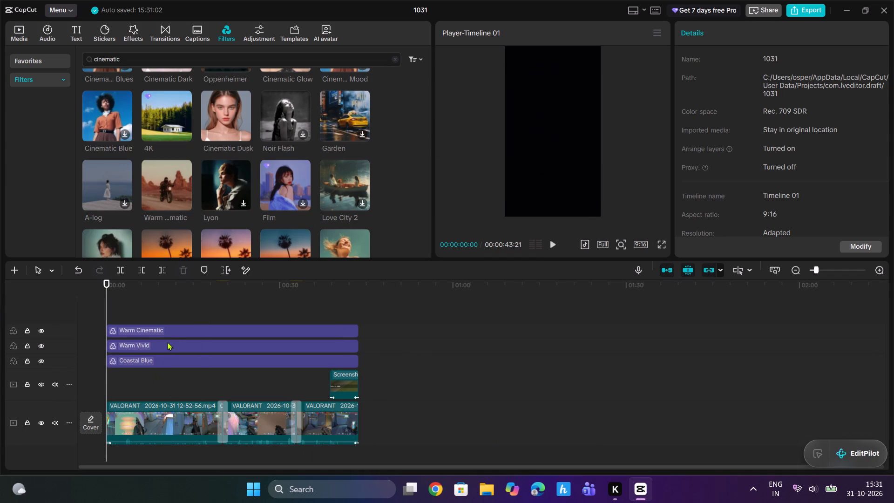
{"action": "left_click", "coordinate": [168, 342]}
{"action": "left_click_drag", "start_coordinate": [732, 107], "coordinate": [714, 114]}
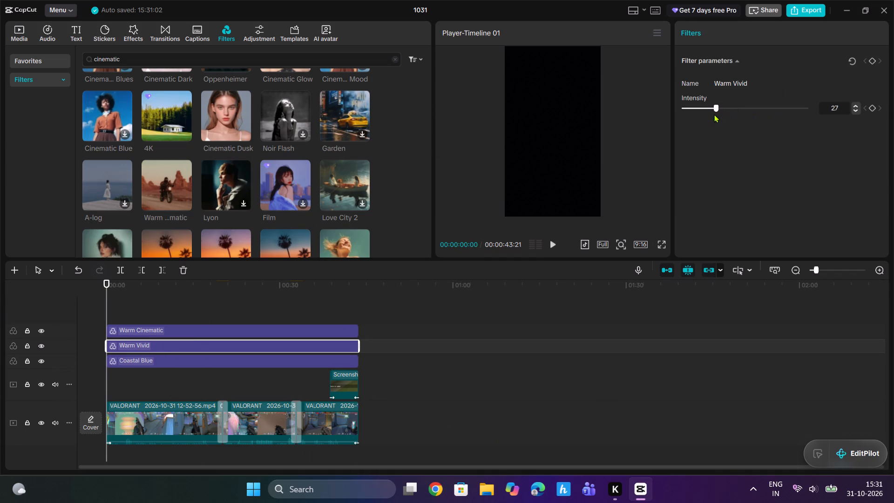
{"action": "left_click_drag", "start_coordinate": [714, 114], "coordinate": [713, 115]}
Reduce the Coastal Blue filter's intensity to 25.
{"action": "left_click", "coordinate": [244, 357]}
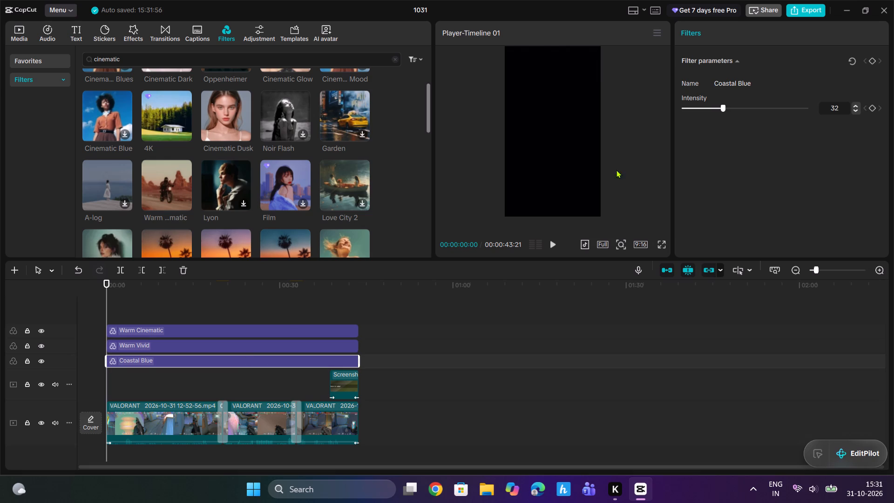
{"action": "left_click_drag", "start_coordinate": [721, 108], "coordinate": [712, 112]}
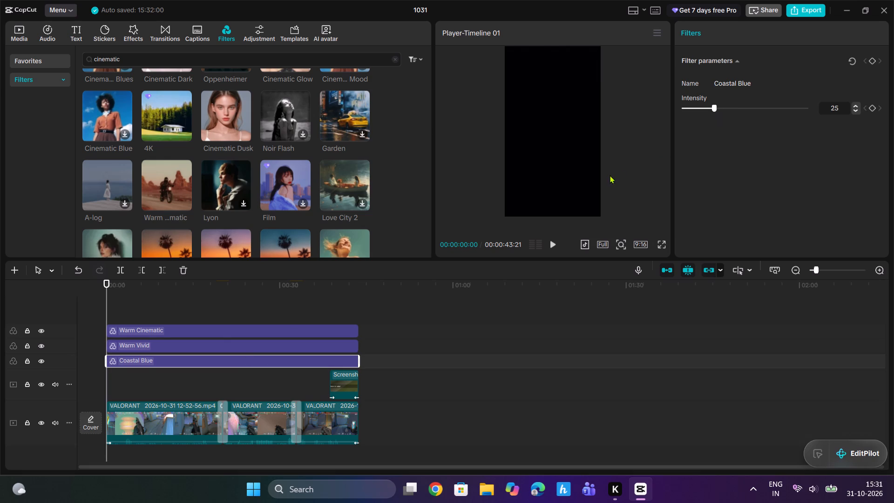
Play the edit in full screen from the first transition into the second clip to check the adjusted filters.
{"action": "left_click", "coordinate": [224, 315]}
{"action": "left_click", "coordinate": [663, 240]}
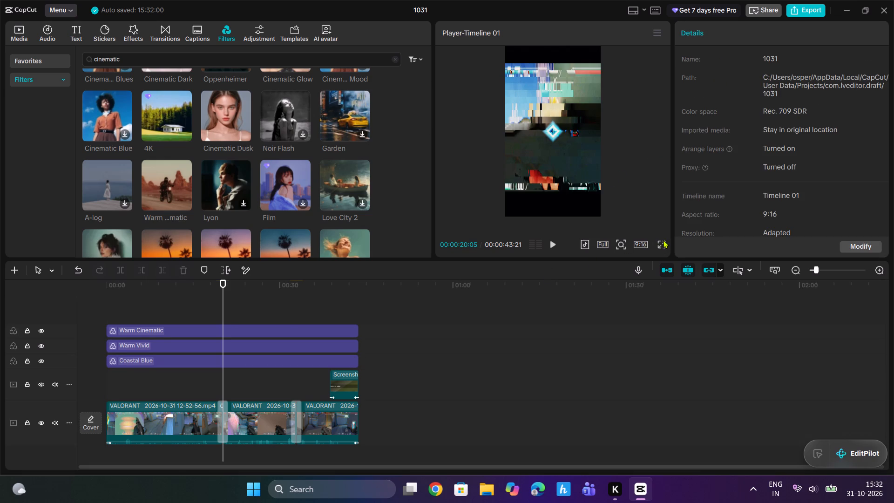
{"action": "left_click", "coordinate": [667, 245]}
{"action": "left_click", "coordinate": [664, 244]}
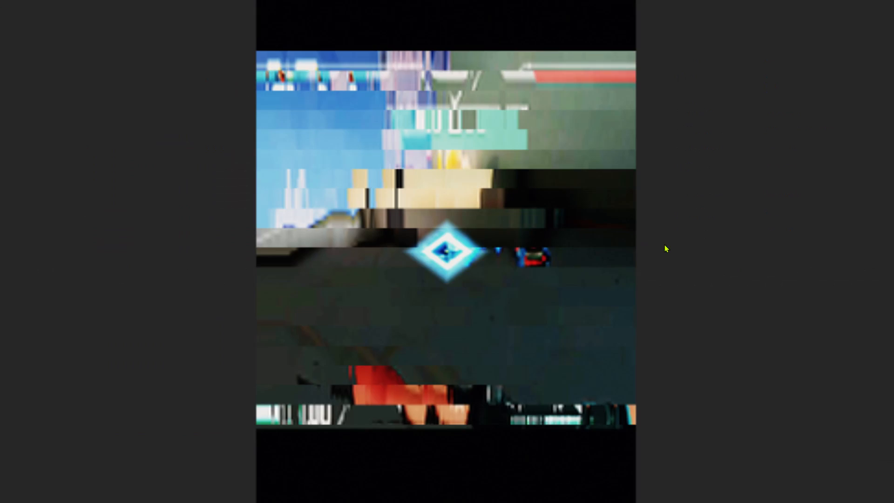
{"action": "left_click", "coordinate": [292, 453]}
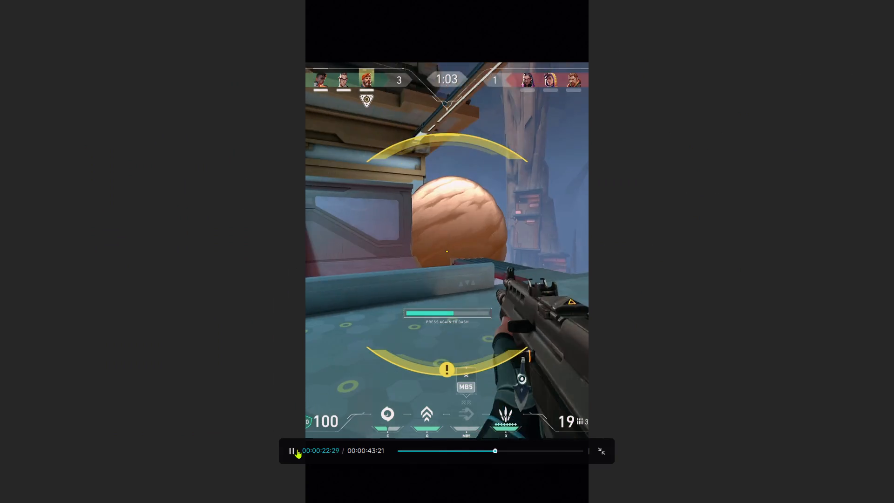
{"action": "left_click", "coordinate": [602, 448]}
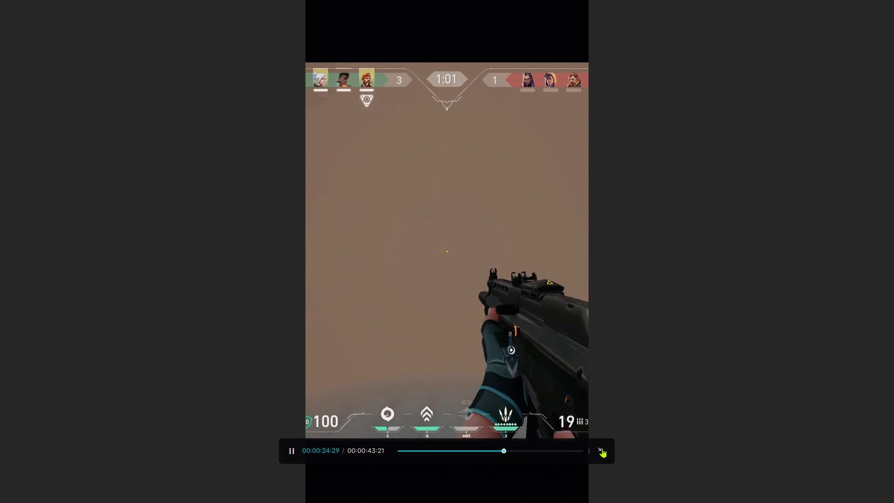
Return the playhead to the timeline's start and rename the project as neew.
{"action": "left_click_drag", "start_coordinate": [260, 286], "coordinate": [0, 304]}
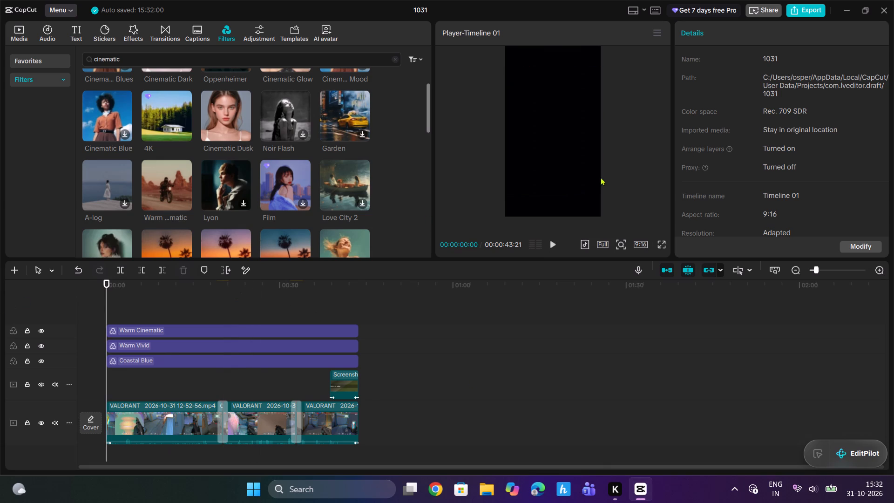
{"action": "left_click", "coordinate": [427, 11]}
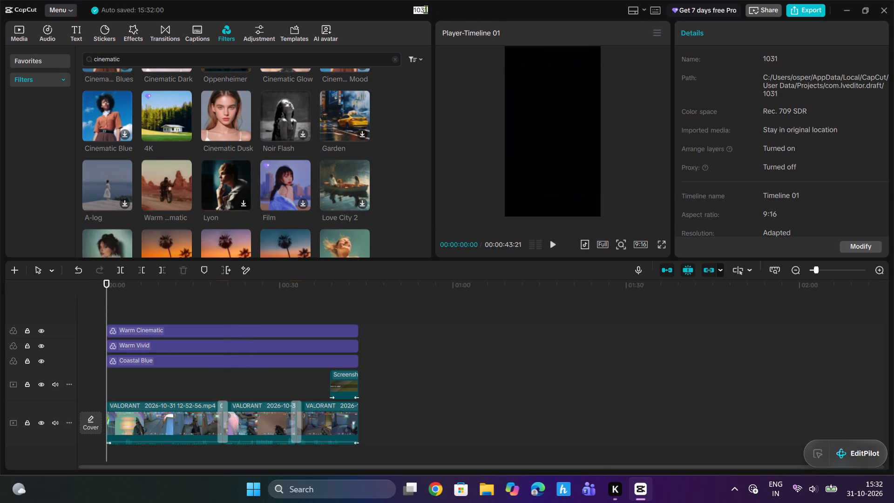
{"action": "type", "text": "neew"}
Export the video as neew with the 4K, H.264, mp4 and 30fps settings, and dismiss the sharing options without sharing.
{"action": "left_click", "coordinate": [817, 7]}
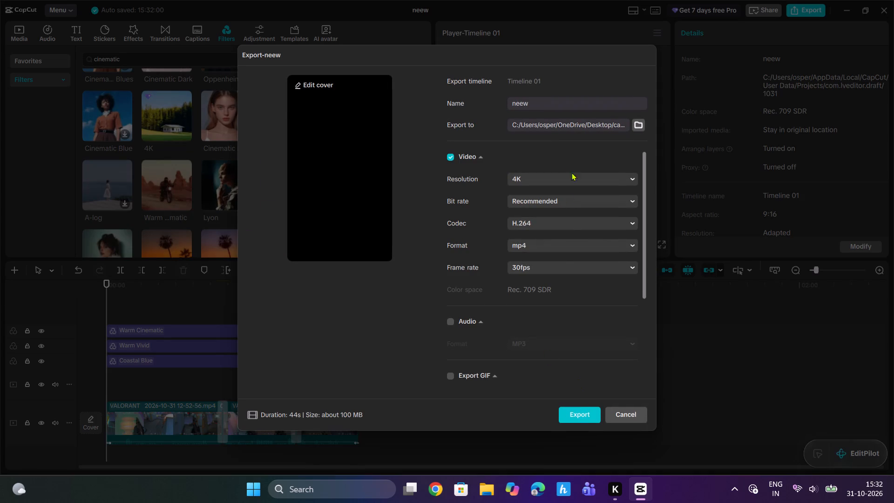
{"action": "left_click", "coordinate": [580, 412]}
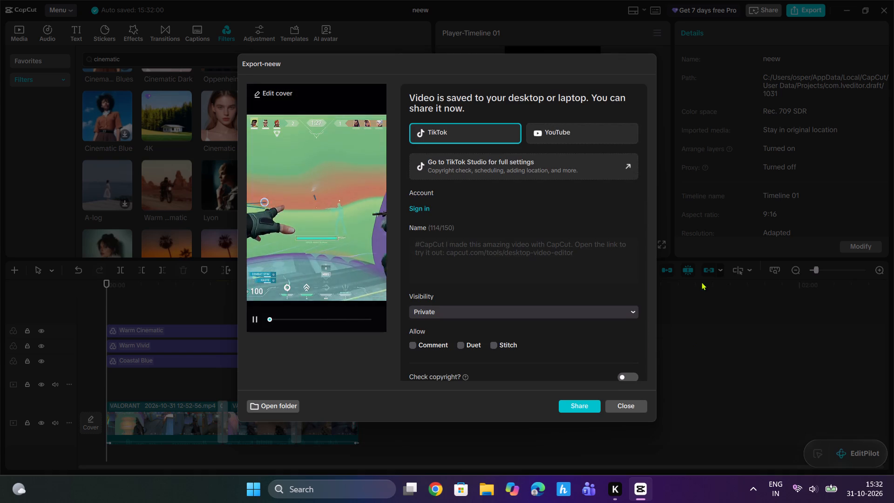
{"action": "left_click", "coordinate": [628, 406]}
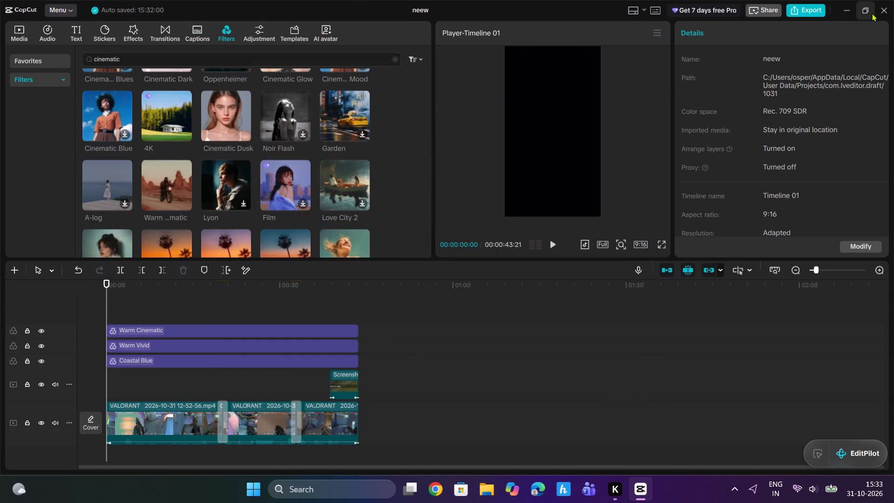
Close the editor window.
{"action": "left_click", "coordinate": [884, 7]}
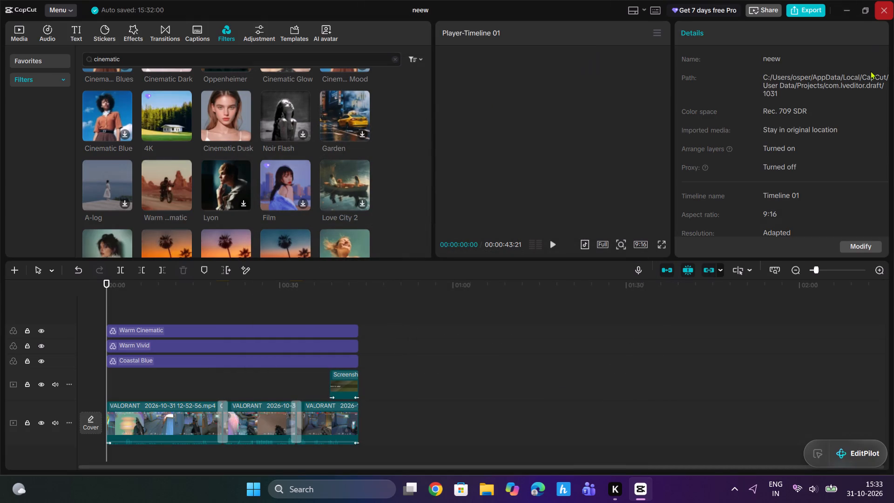
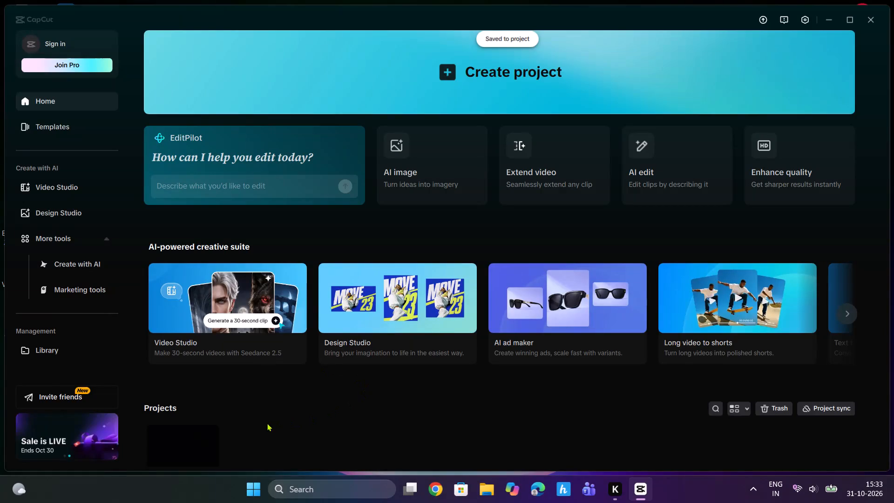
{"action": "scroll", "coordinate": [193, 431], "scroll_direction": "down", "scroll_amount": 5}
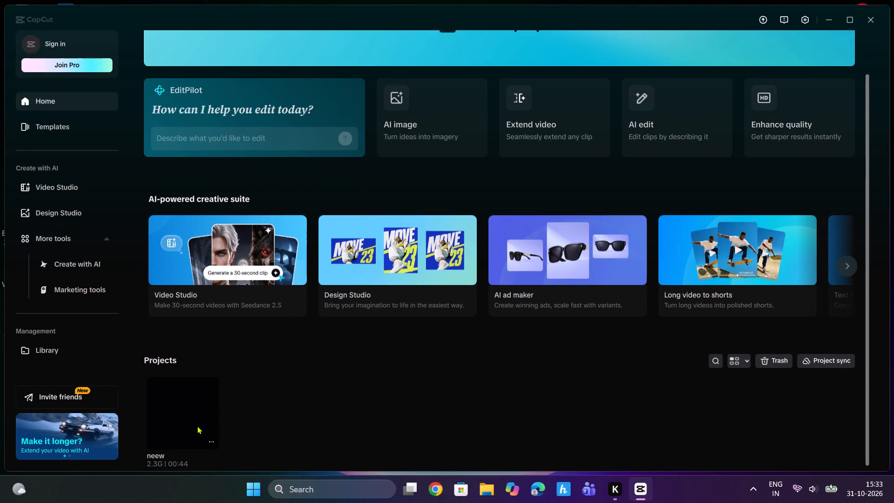